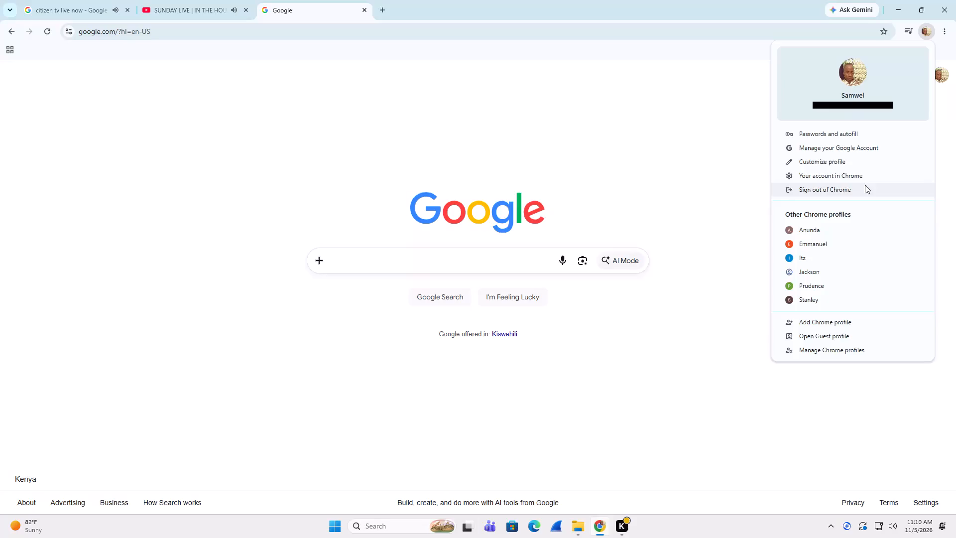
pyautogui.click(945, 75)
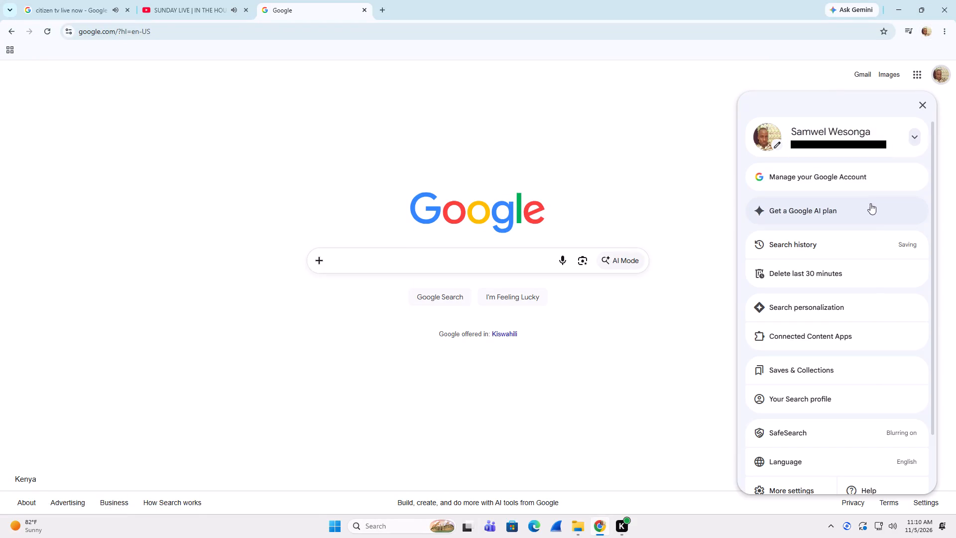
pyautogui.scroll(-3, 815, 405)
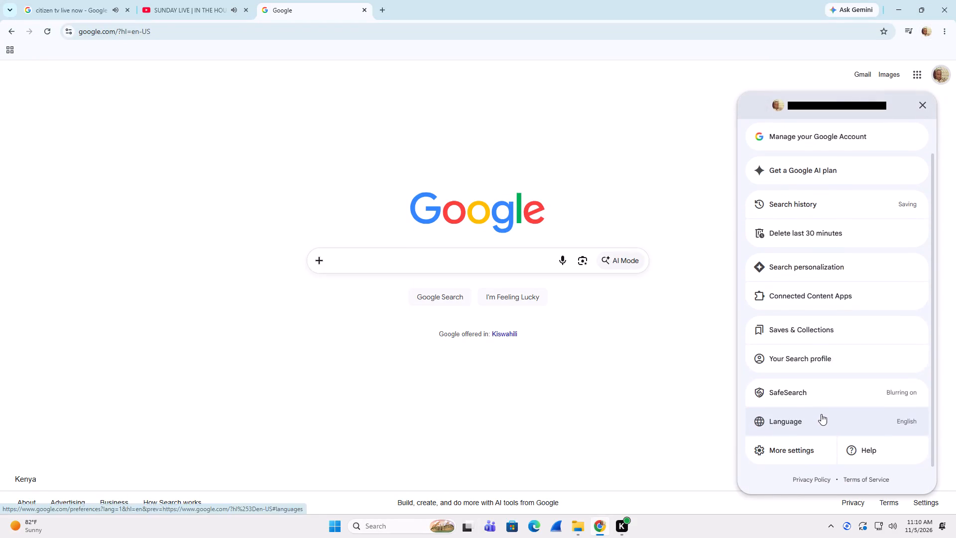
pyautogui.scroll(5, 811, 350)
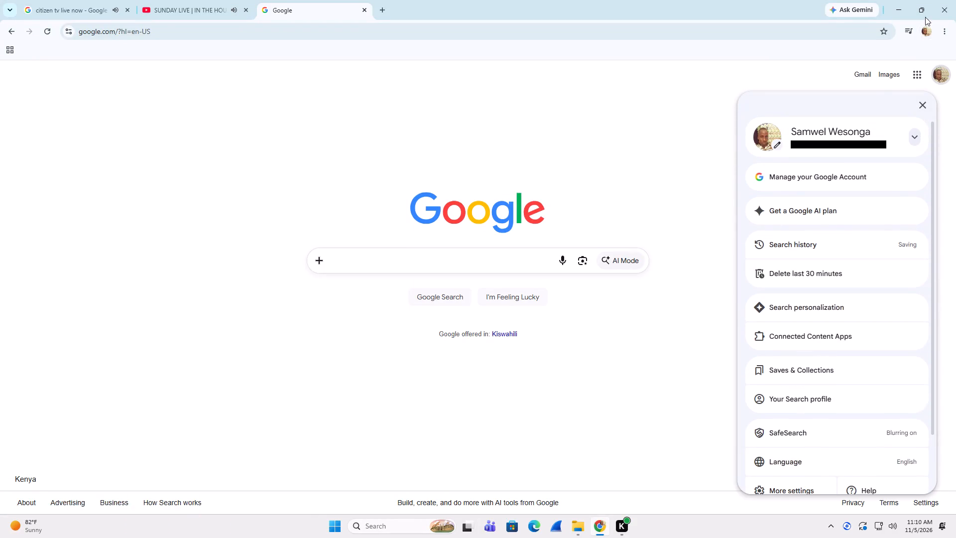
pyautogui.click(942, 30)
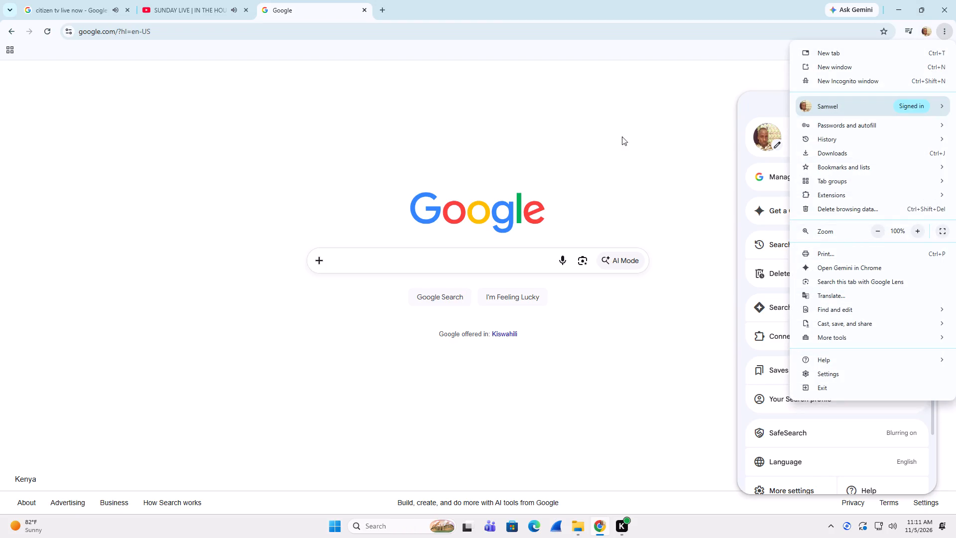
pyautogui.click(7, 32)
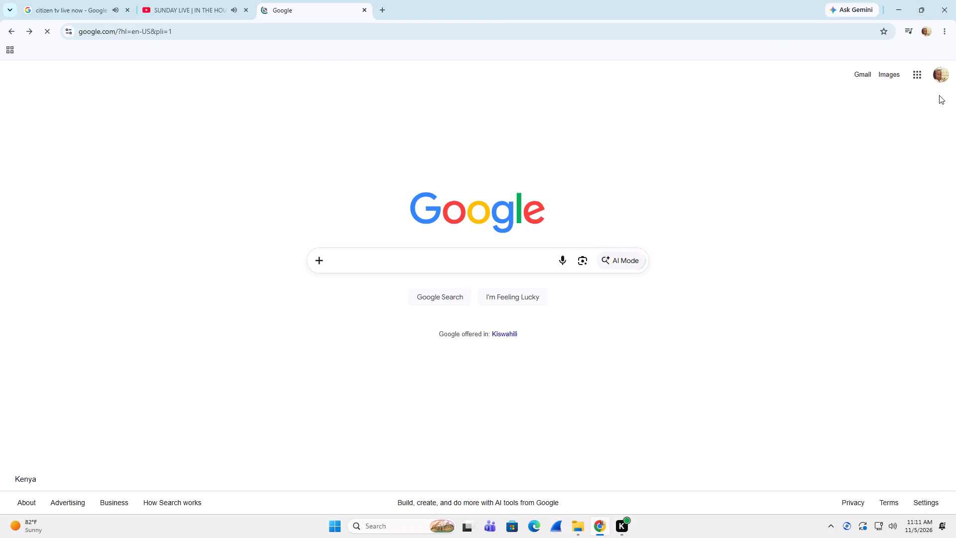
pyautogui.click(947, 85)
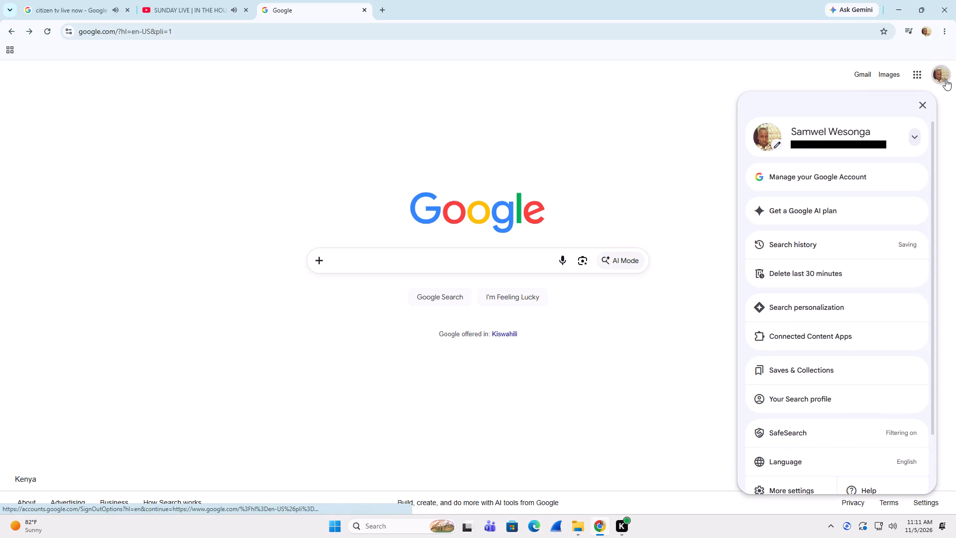
# Sign the current profile's account out of Chrome.
pyautogui.click(922, 28)
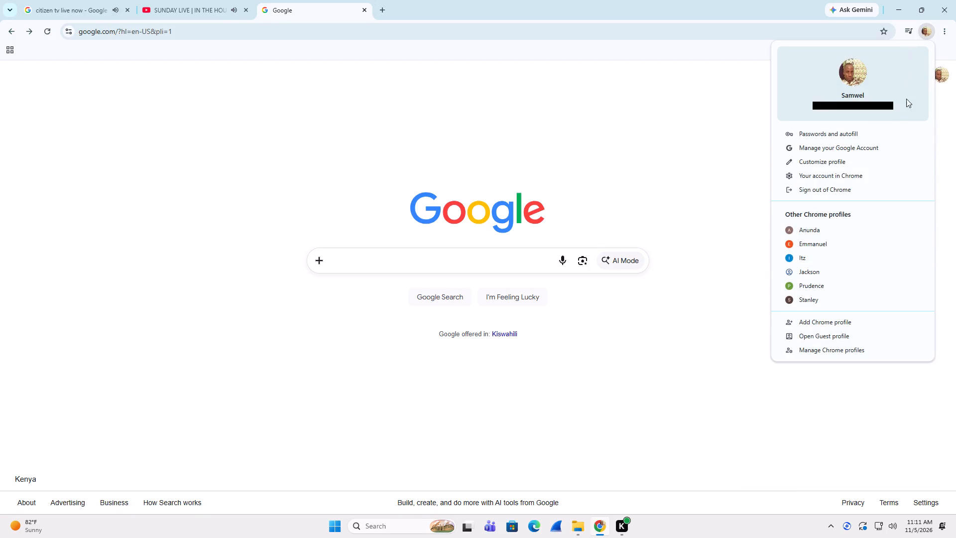
pyautogui.click(839, 191)
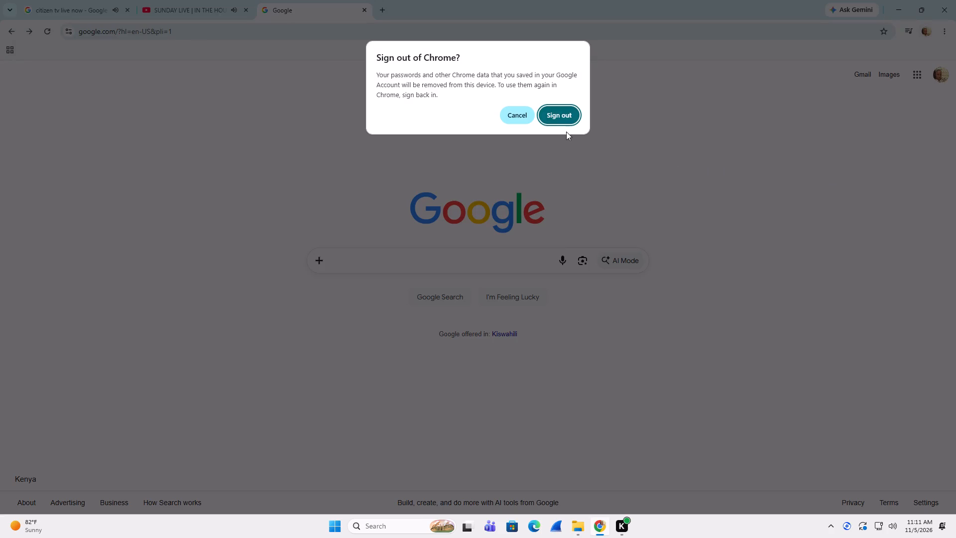
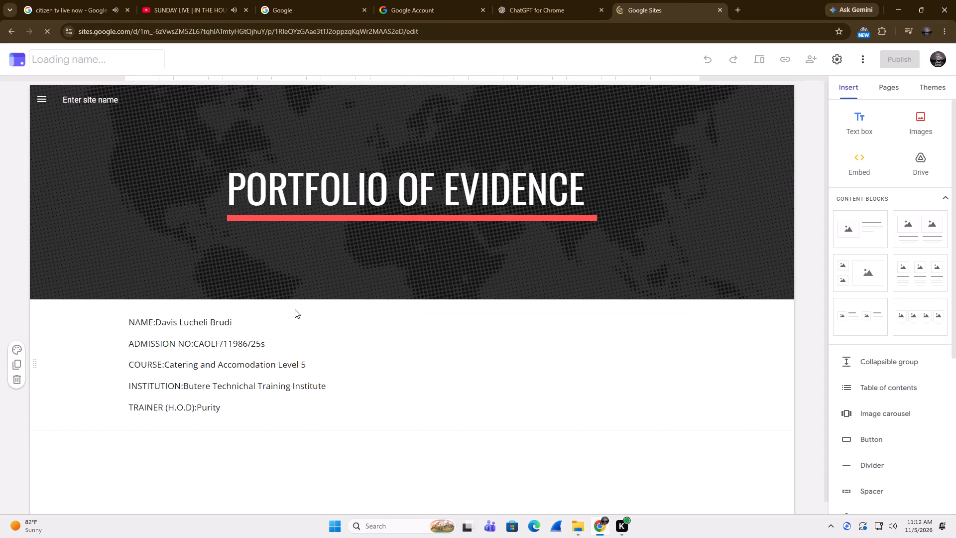
# Name the site "My academic e-portfolio" in the page header.
pyautogui.scroll(-1, 295, 309)
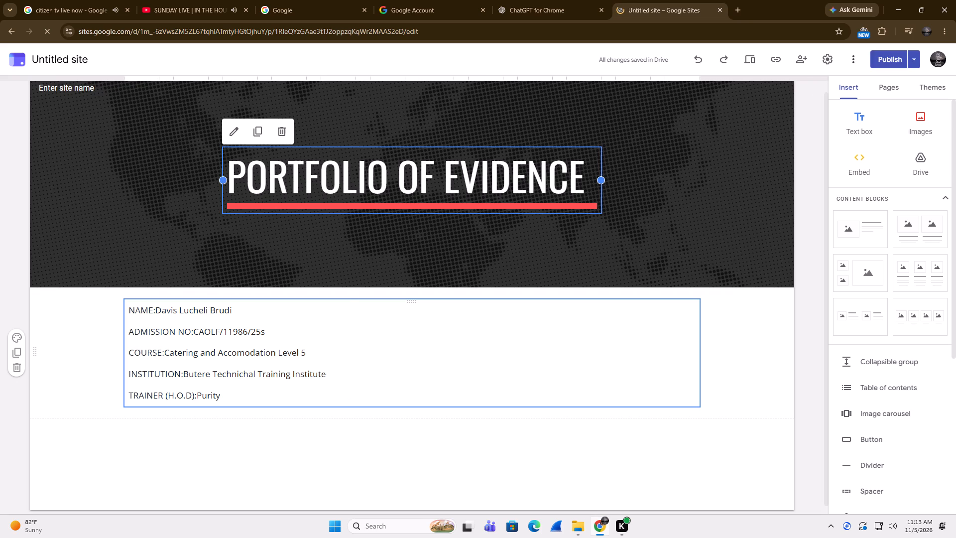
pyautogui.click(79, 79)
pyautogui.click(102, 85)
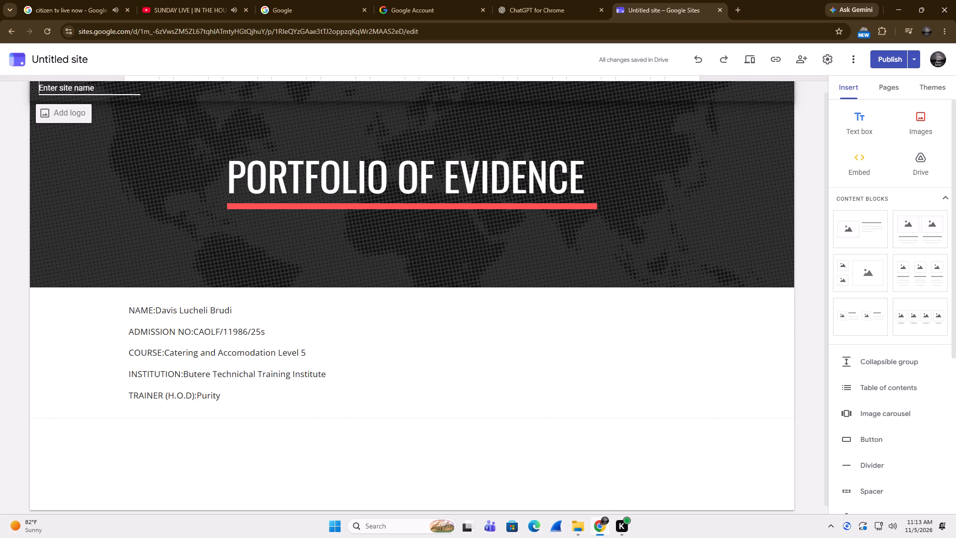
pyautogui.press('BackSpace')
pyautogui.press('BackSpace')
pyautogui.press('BackSpace')
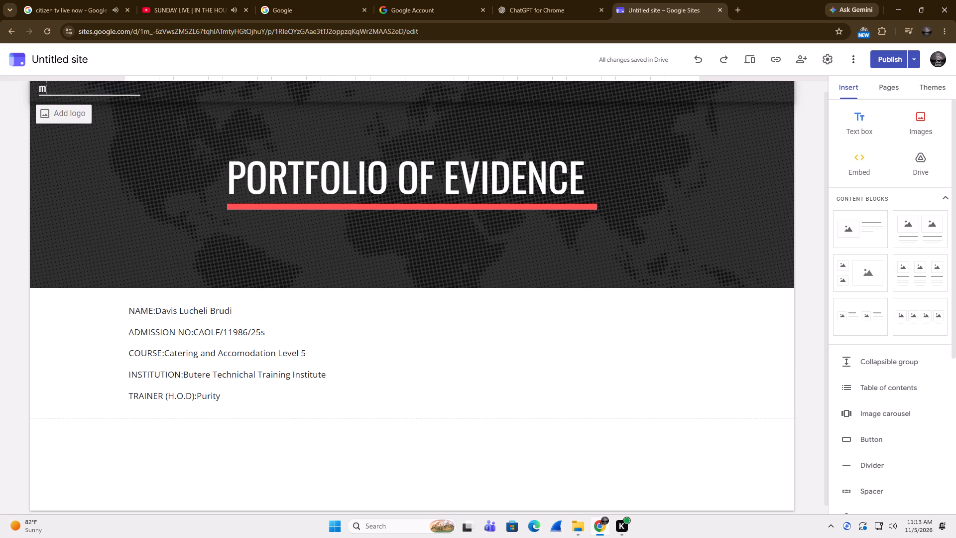
pyautogui.press('BackSpace')
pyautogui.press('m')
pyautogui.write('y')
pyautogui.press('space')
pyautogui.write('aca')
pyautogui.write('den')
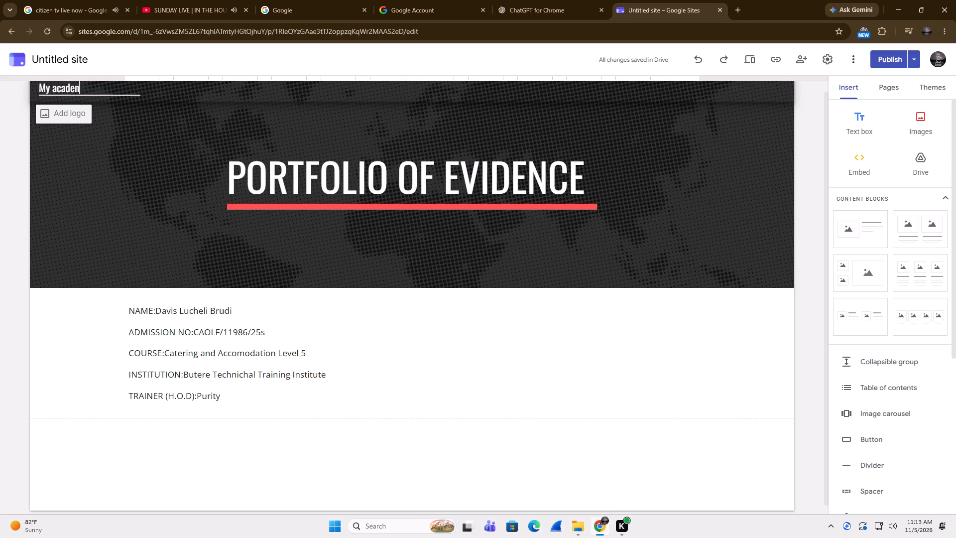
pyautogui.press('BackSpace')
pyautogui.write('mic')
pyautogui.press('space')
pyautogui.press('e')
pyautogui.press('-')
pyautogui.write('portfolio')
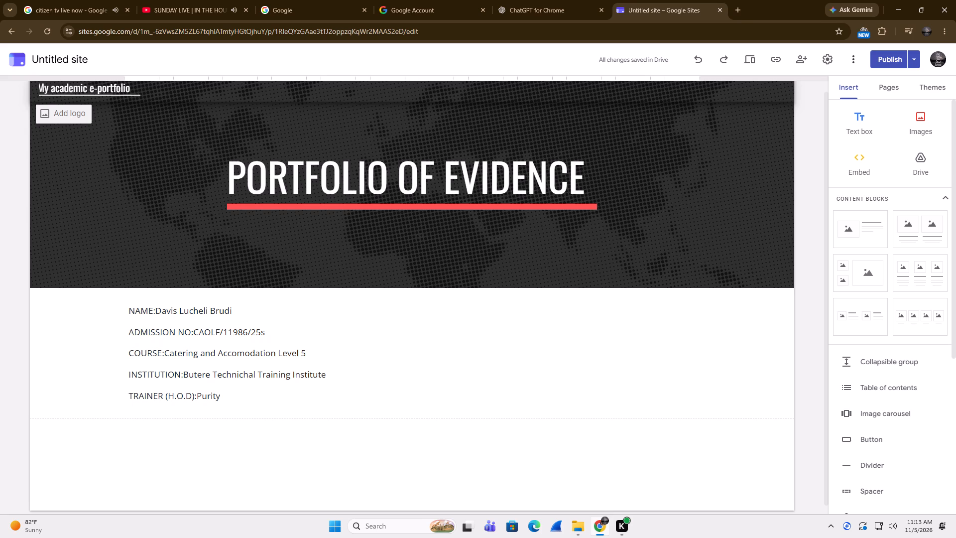
pyautogui.click(31, 172)
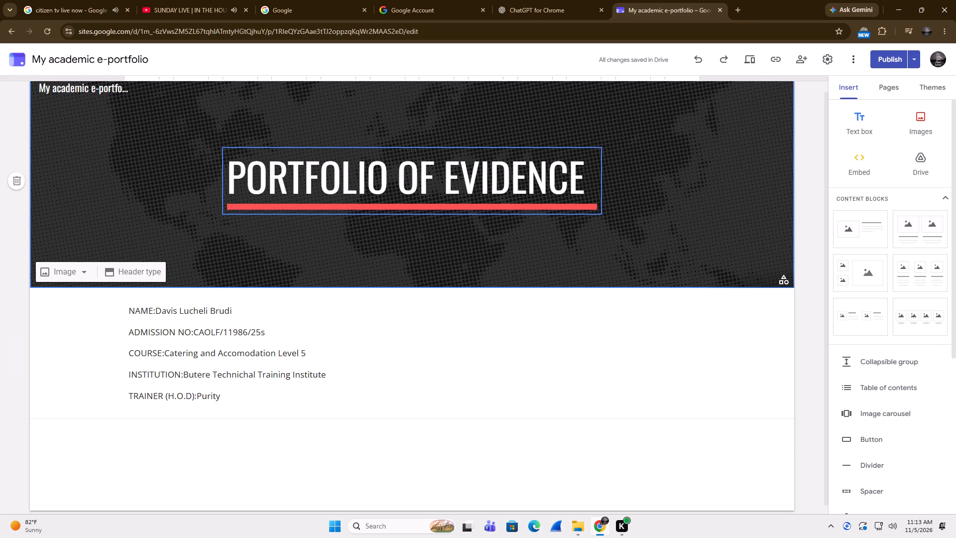
# Replace the banner title "PORTFOLIO OF EVIDENCE" with the student's full name in capitals.
pyautogui.click(604, 186)
pyautogui.click(598, 180)
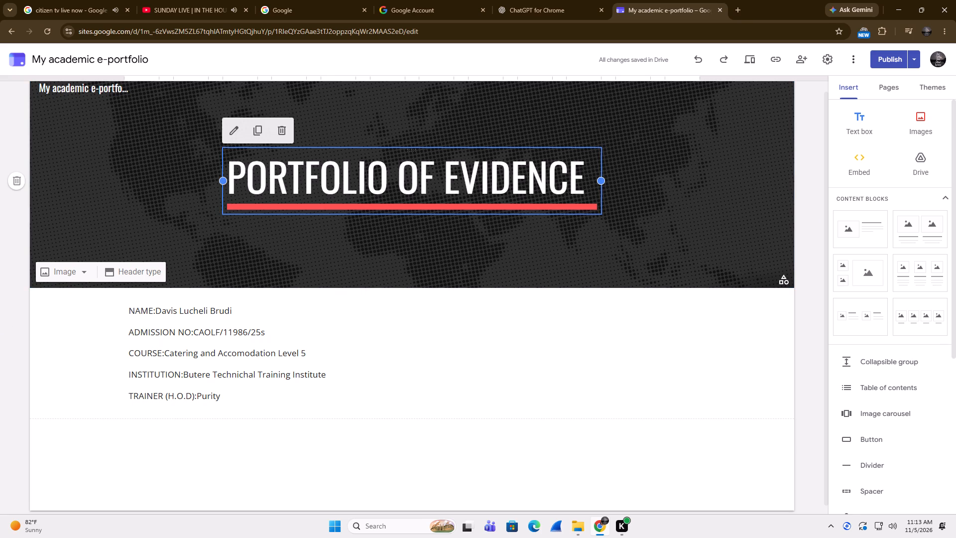
pyautogui.click(587, 180)
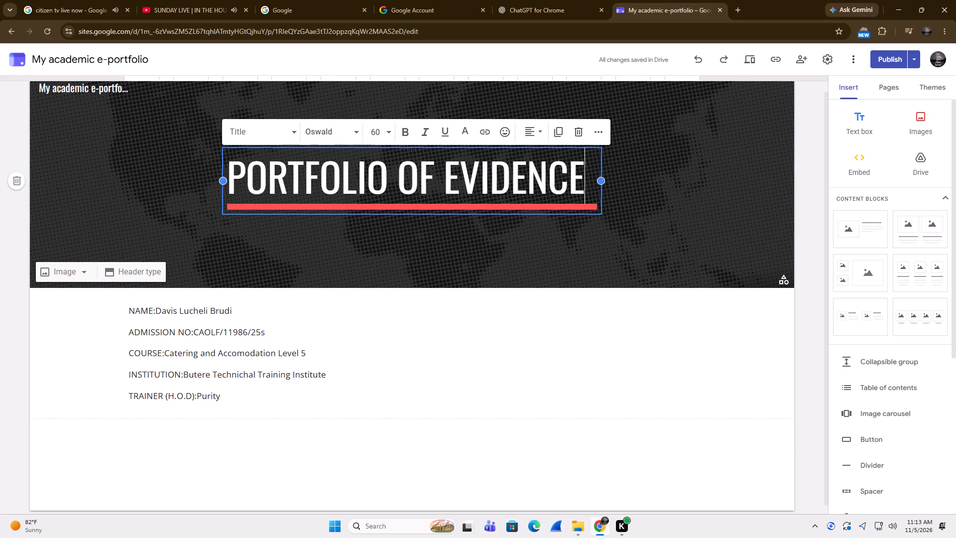
pyautogui.press('BackSpace')
pyautogui.press('BackSpace')
pyautogui.press('BackSpace')
pyautogui.press('BackSpace')
pyautogui.press('BackSpace')
pyautogui.press('BackSpace')
pyautogui.press('BackSpace')
pyautogui.press('BackSpace')
pyautogui.press('BackSpace')
pyautogui.press('BackSpace')
pyautogui.press('BackSpace')
pyautogui.press('BackSpace')
pyautogui.press('BackSpace')
pyautogui.press('BackSpace')
pyautogui.press('BackSpace')
pyautogui.press('BackSpace')
pyautogui.press('BackSpace')
pyautogui.press('BackSpace')
pyautogui.press('BackSpace')
pyautogui.press('BackSpace')
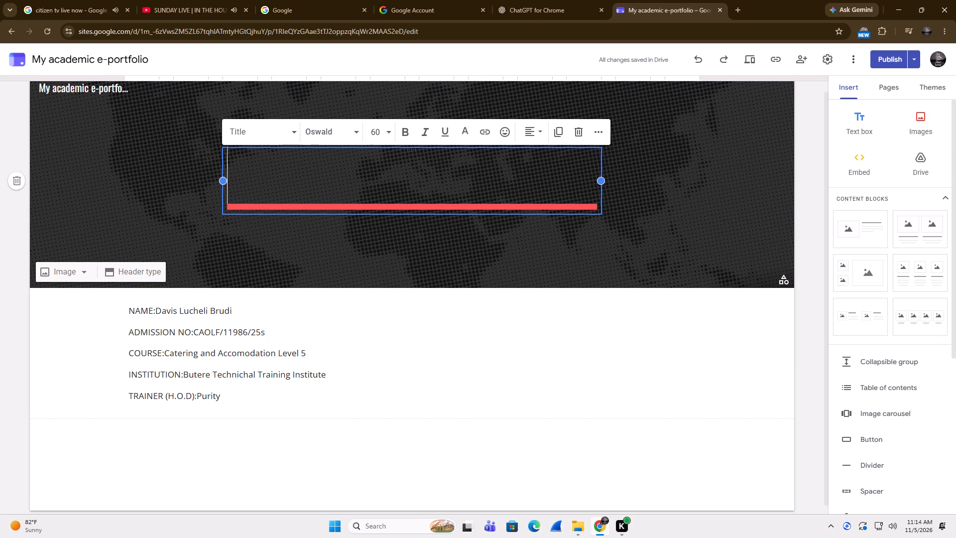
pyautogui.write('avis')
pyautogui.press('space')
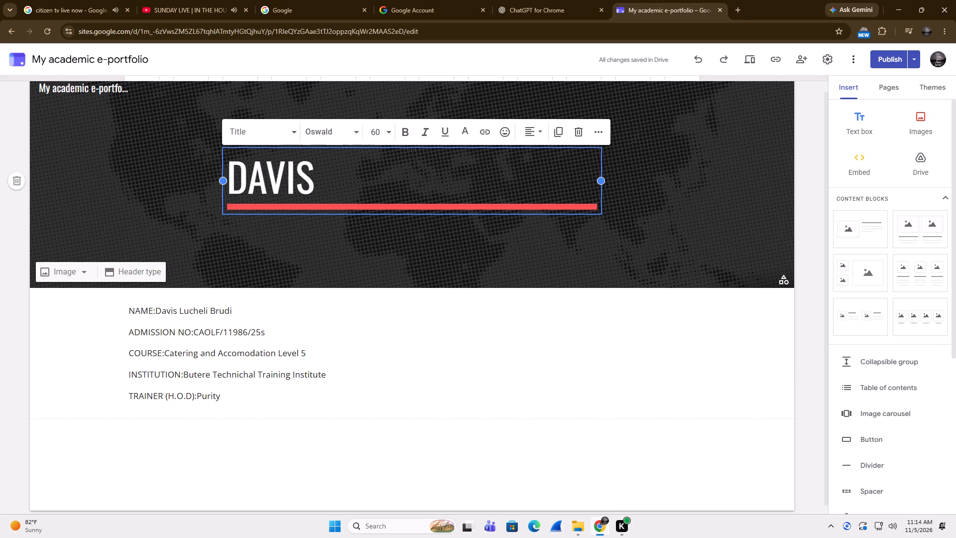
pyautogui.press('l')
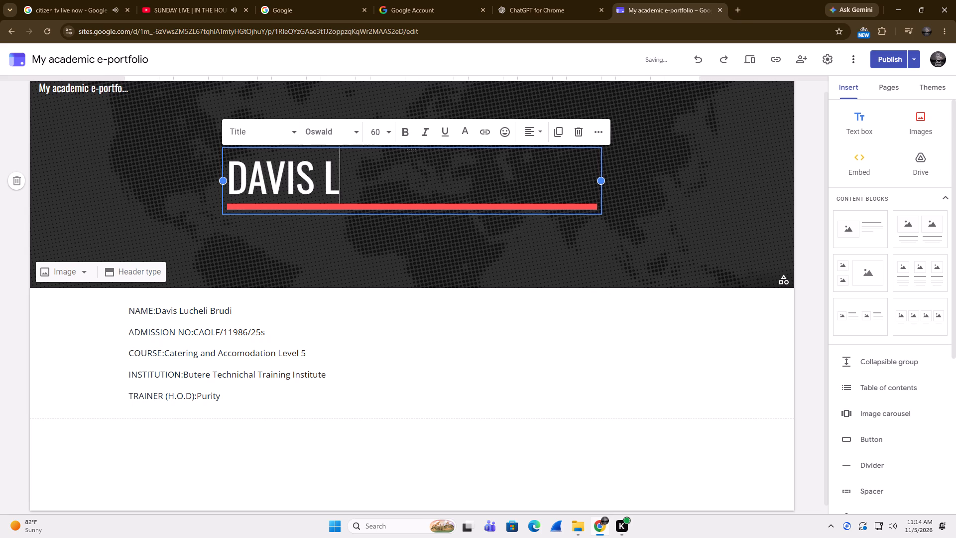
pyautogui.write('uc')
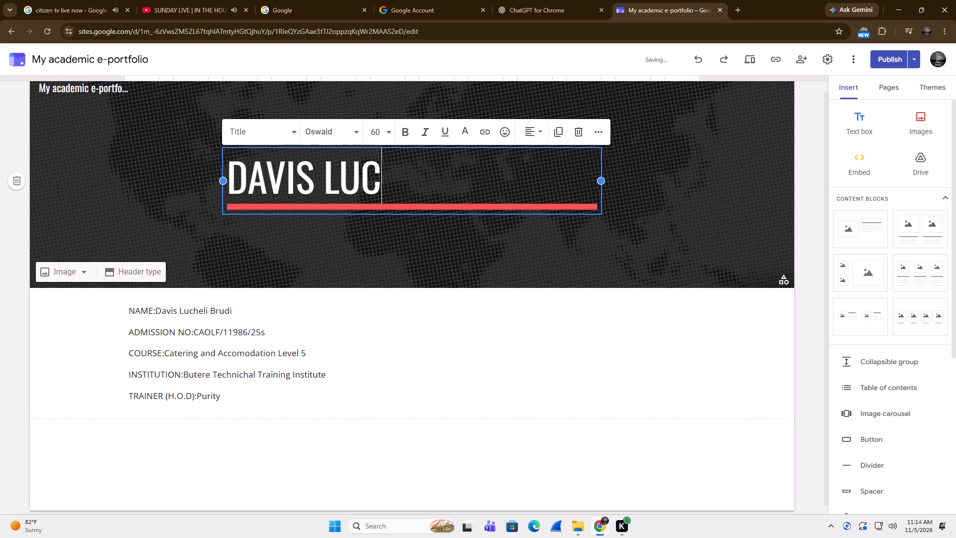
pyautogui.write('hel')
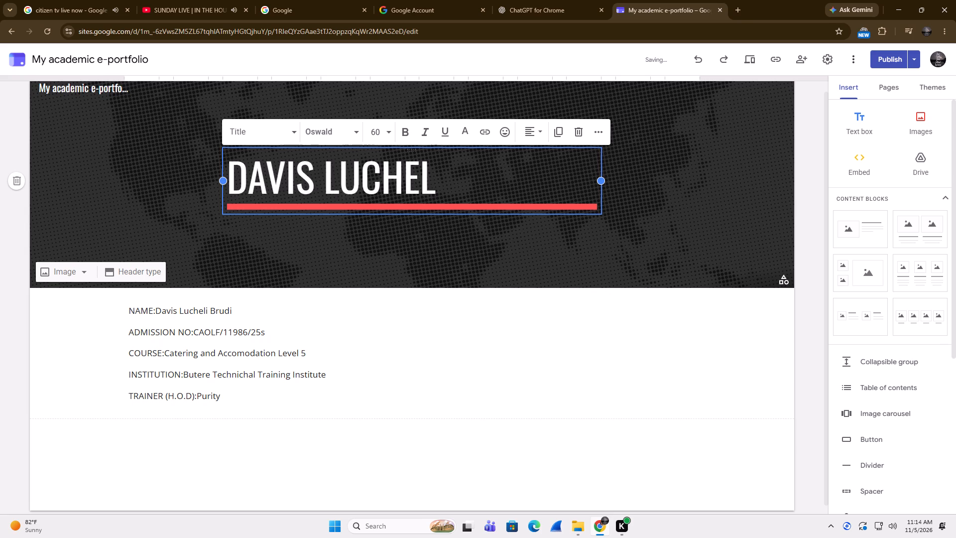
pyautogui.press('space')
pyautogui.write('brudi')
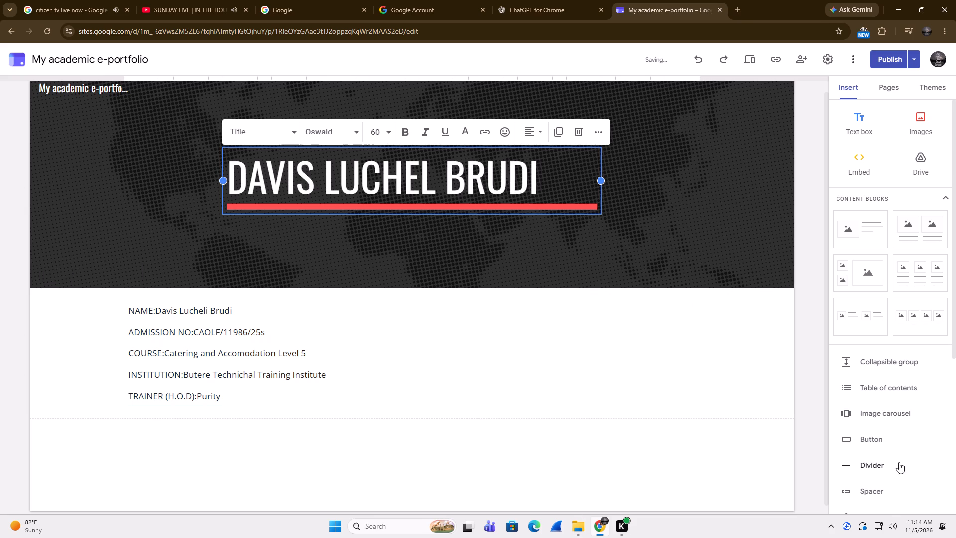
# Add a text box below the student details block reading "Level :Level 5".
pyautogui.scroll(-2, 775, 477)
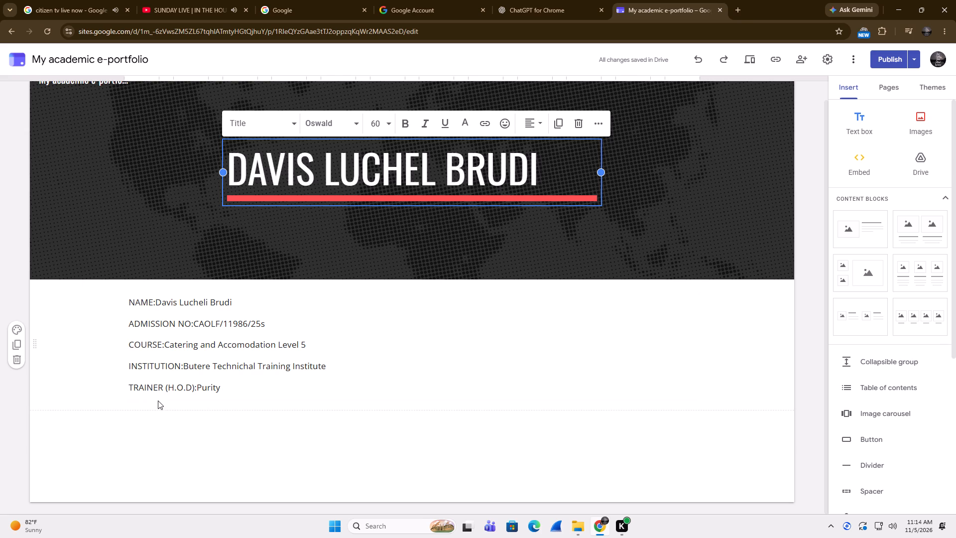
pyautogui.click(134, 395)
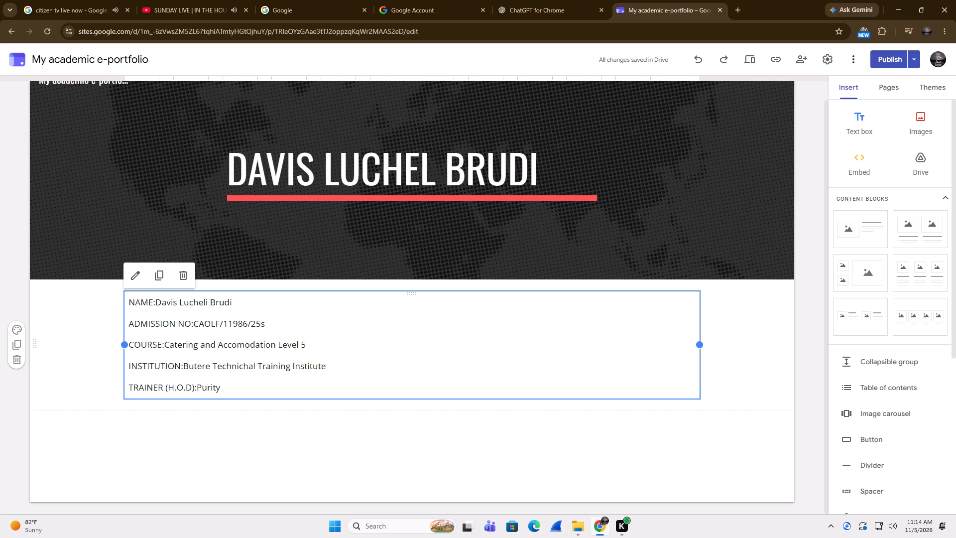
pyautogui.click(613, 102)
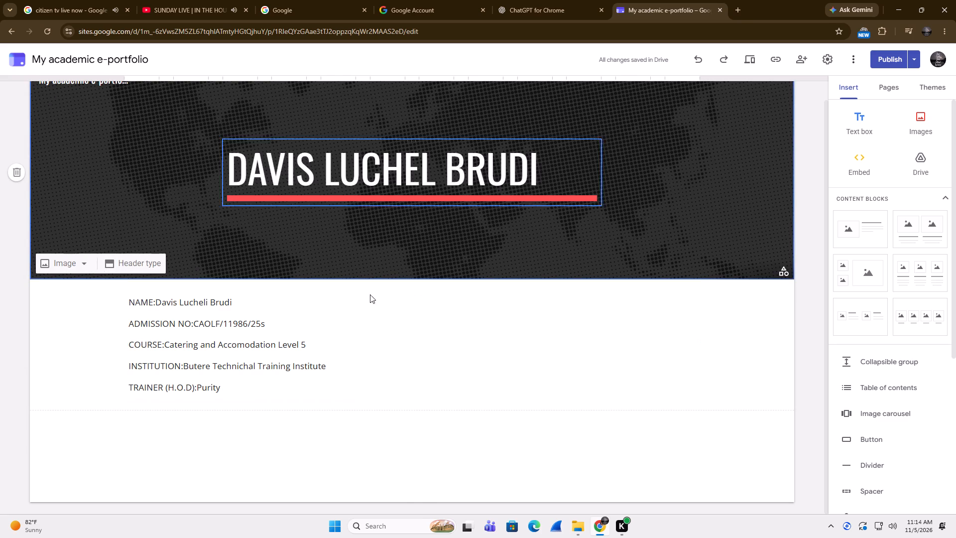
pyautogui.tripleClick(128, 406)
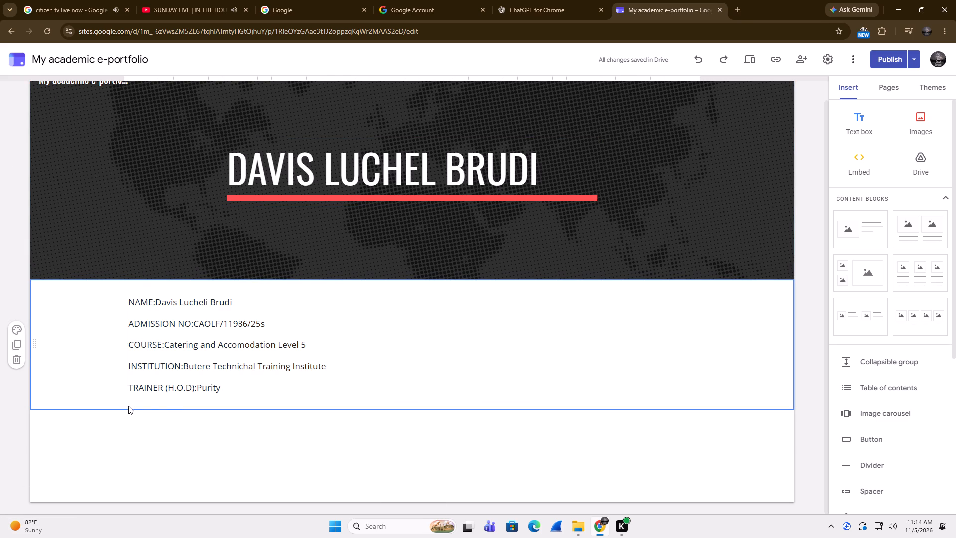
pyautogui.click(128, 406)
pyautogui.doubleClick(128, 406)
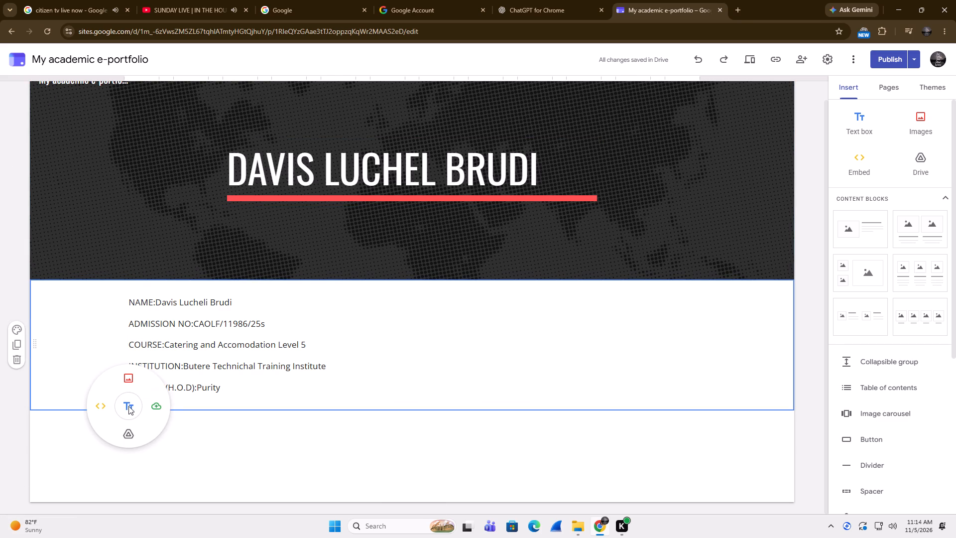
pyautogui.click(128, 406)
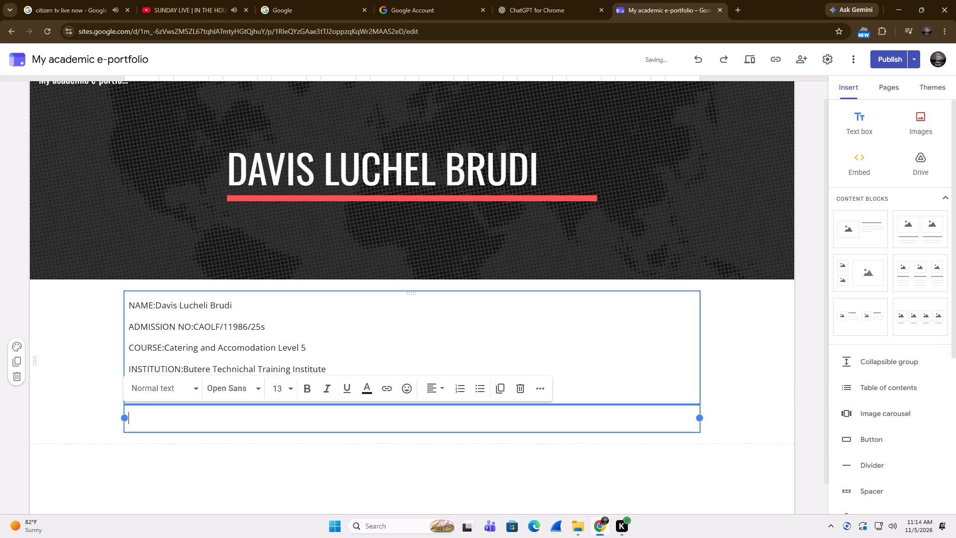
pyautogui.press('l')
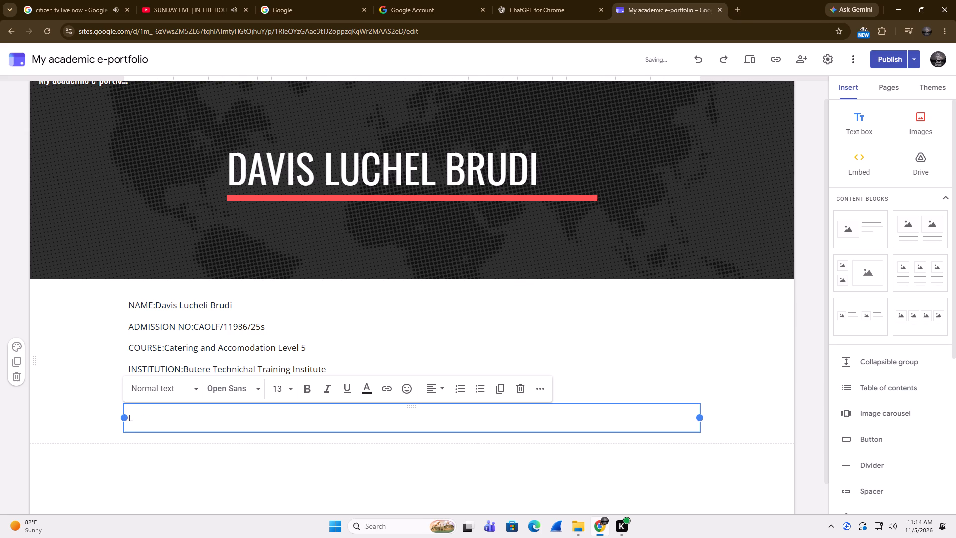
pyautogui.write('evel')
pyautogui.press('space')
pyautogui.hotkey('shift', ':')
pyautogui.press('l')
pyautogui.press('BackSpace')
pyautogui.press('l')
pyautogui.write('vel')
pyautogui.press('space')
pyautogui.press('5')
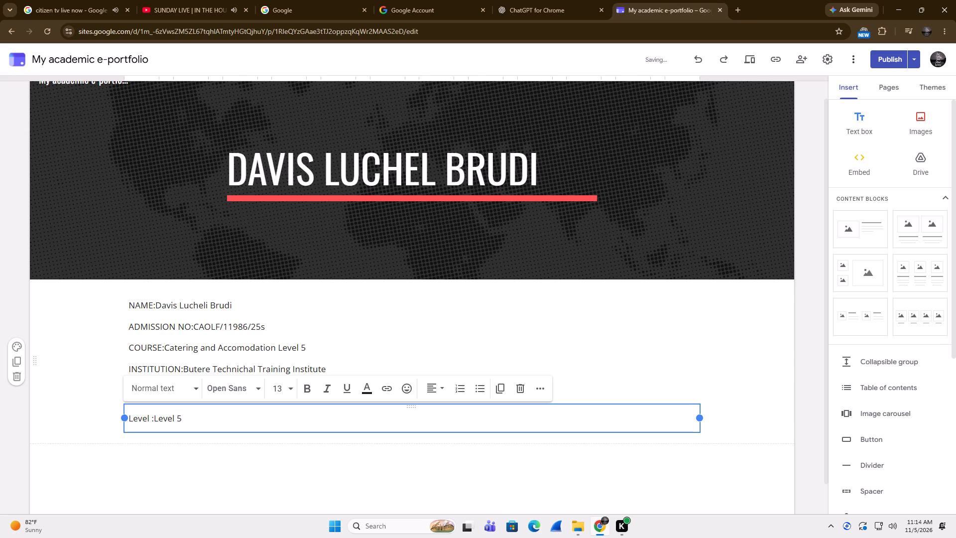
pyautogui.click(562, 340)
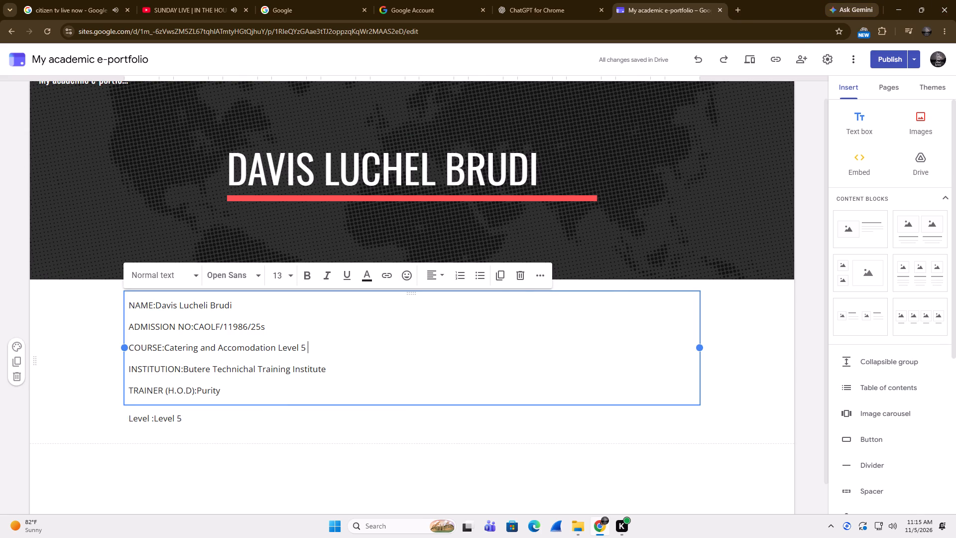
# Delete the original student details text box below the banner.
pyautogui.click(524, 276)
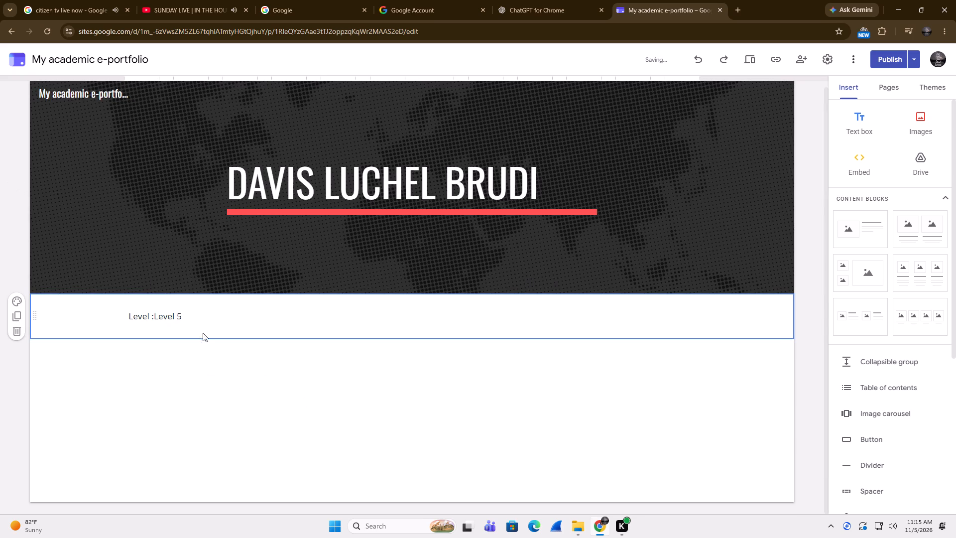
# Clear the "Level :Level 5" text from the remaining text box below the banner.
pyautogui.click(186, 316)
pyautogui.press('BackSpace')
pyautogui.press('BackSpace')
pyautogui.press('BackSpace')
pyautogui.press('BackSpace')
pyautogui.press('BackSpace')
pyautogui.press('BackSpace')
pyautogui.press('BackSpace')
pyautogui.press('BackSpace')
pyautogui.press('BackSpace')
pyautogui.press('BackSpace')
pyautogui.press('BackSpace')
pyautogui.press('BackSpace')
pyautogui.press('BackSpace')
pyautogui.press('BackSpace')
pyautogui.press('BackSpace')
pyautogui.press('BackSpace')
pyautogui.press('BackSpace')
pyautogui.press('BackSpace')
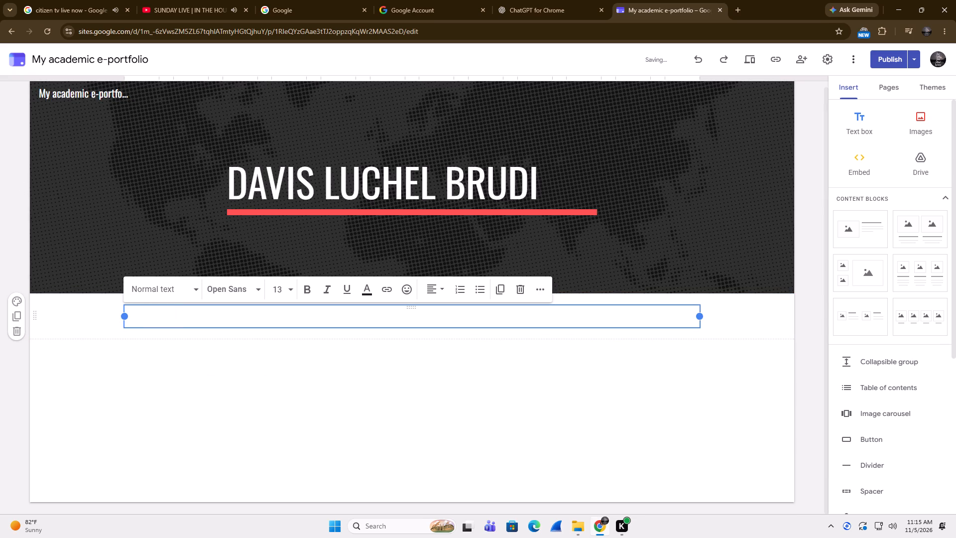
# Enter a "Name :" line with the student's first two names in the emptied text box.
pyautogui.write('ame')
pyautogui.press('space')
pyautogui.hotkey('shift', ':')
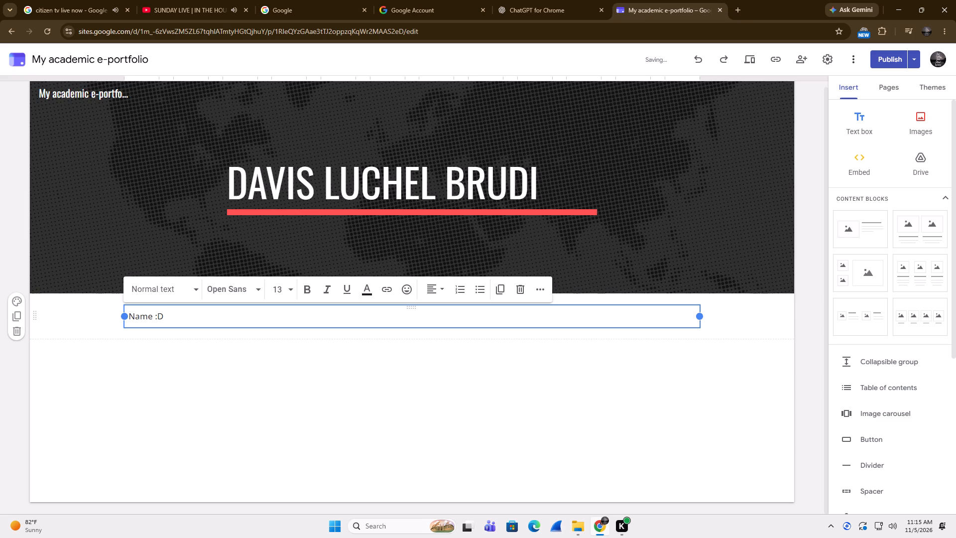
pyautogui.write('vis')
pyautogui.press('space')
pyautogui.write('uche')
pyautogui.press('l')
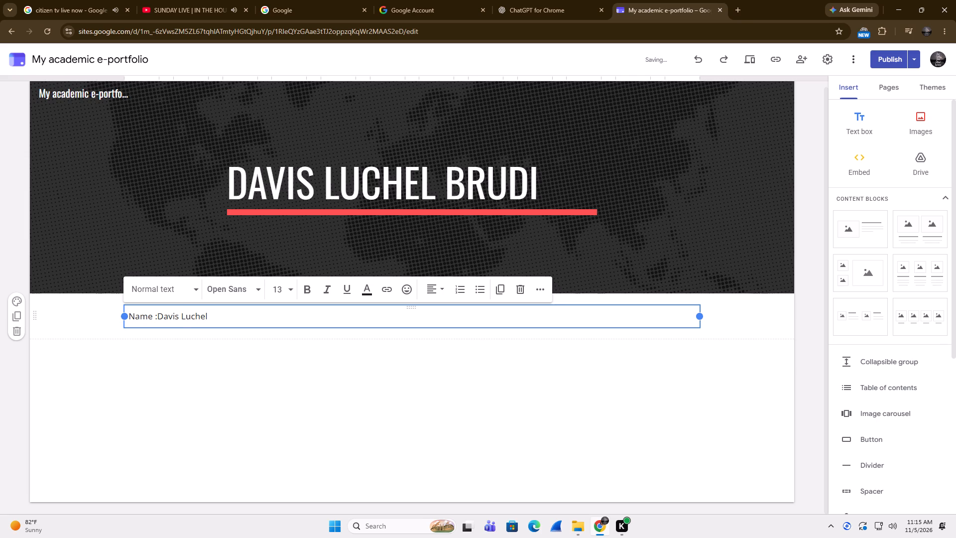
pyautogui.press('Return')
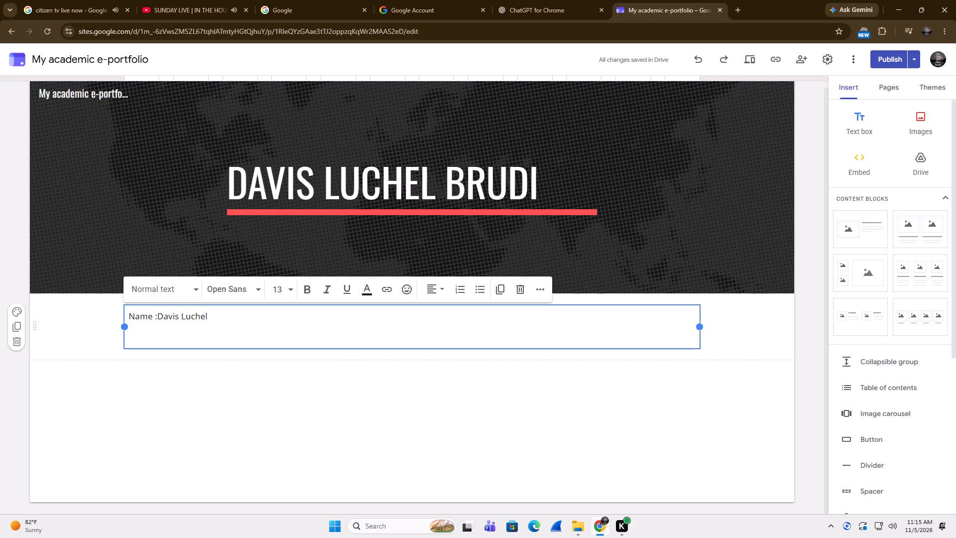
# Add an "Adm No." line with the student's admission number below the name line.
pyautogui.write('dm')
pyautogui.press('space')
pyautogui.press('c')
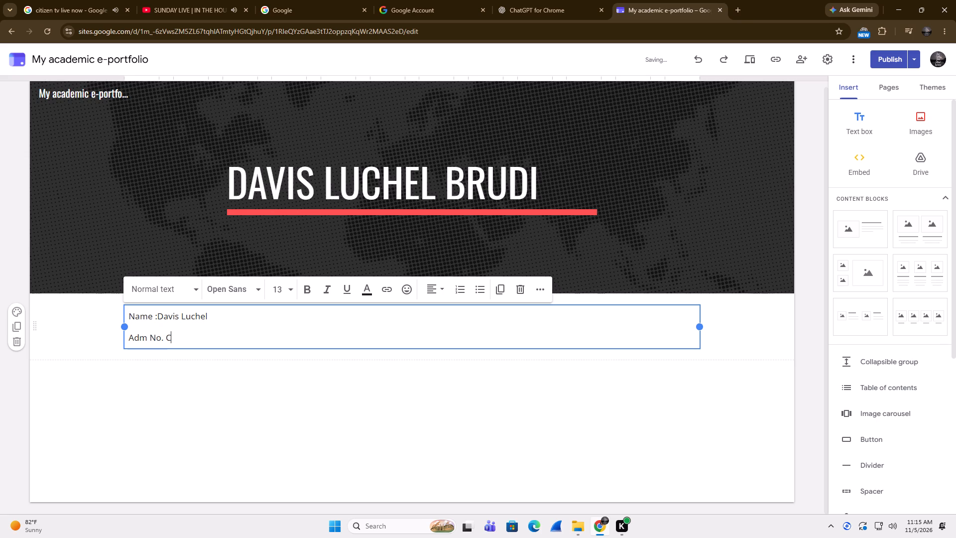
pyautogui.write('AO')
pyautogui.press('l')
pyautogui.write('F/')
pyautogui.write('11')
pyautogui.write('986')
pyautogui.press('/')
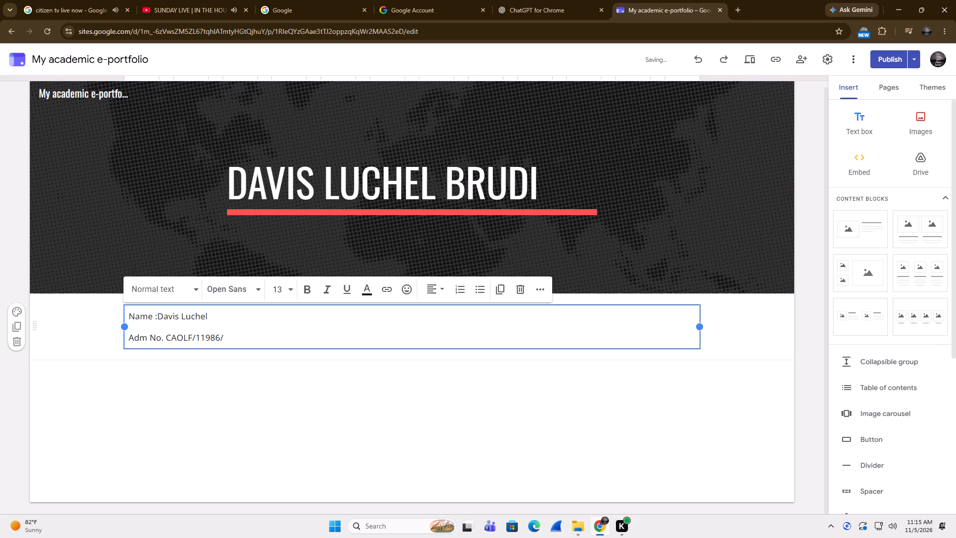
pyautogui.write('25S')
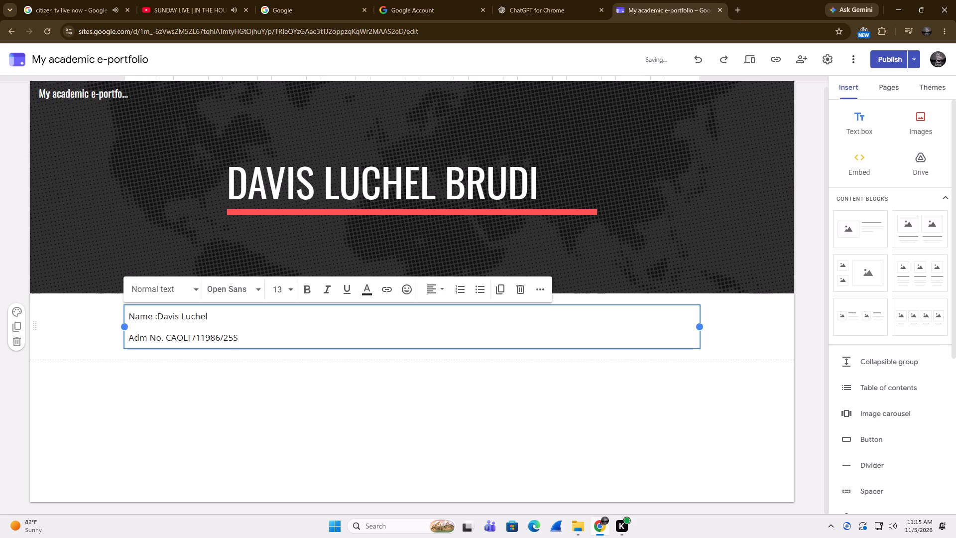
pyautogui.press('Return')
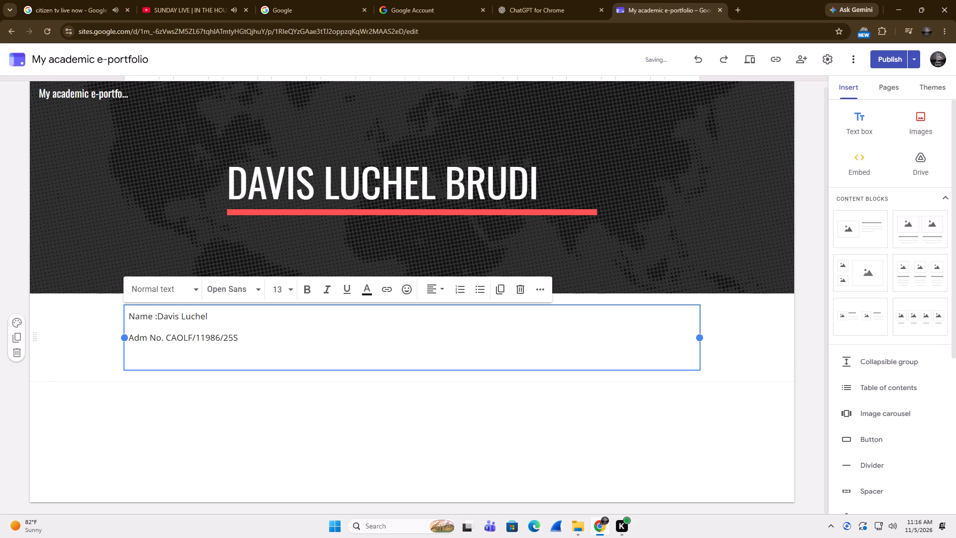
# Add the line "Instituition: Butere Technical College" below the admission number.
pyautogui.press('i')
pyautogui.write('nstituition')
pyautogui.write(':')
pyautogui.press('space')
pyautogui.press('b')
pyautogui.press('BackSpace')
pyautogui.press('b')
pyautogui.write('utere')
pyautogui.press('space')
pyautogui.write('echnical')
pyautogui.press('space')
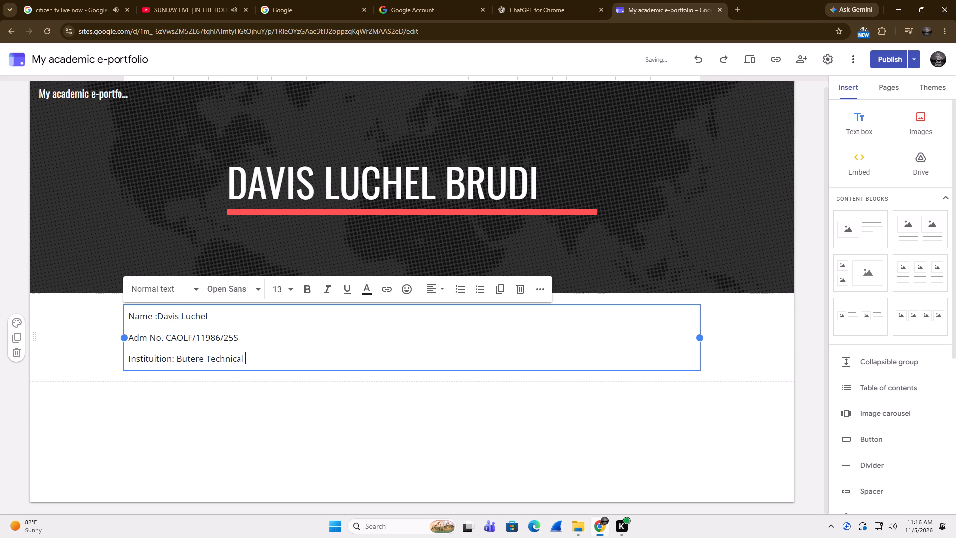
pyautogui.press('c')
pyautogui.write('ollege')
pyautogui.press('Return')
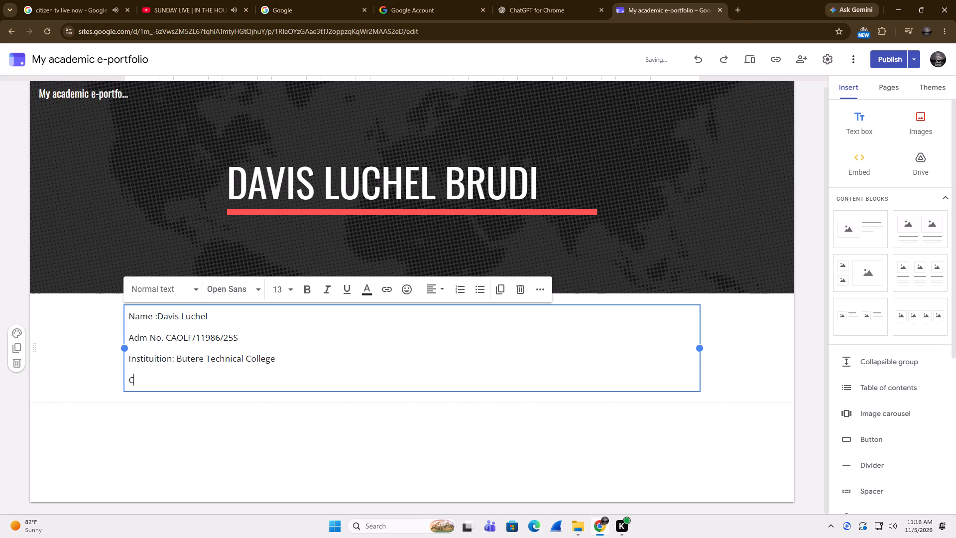
# Write "Course ;Gathering" on the line below the institution in the details text box.
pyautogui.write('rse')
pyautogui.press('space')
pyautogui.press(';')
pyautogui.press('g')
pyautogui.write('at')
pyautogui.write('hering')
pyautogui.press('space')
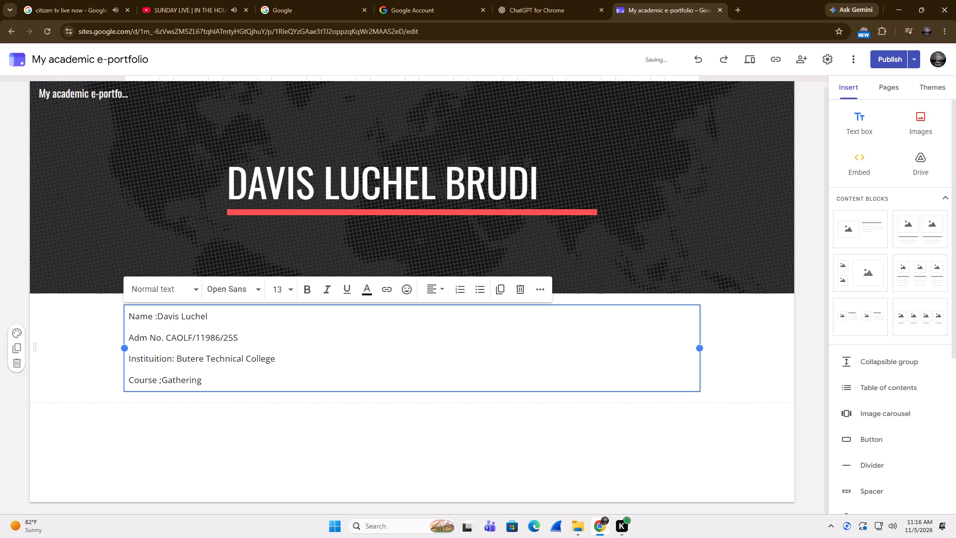
# Continue the course line with "and Accomodation", capitalising only the first letter of the last word.
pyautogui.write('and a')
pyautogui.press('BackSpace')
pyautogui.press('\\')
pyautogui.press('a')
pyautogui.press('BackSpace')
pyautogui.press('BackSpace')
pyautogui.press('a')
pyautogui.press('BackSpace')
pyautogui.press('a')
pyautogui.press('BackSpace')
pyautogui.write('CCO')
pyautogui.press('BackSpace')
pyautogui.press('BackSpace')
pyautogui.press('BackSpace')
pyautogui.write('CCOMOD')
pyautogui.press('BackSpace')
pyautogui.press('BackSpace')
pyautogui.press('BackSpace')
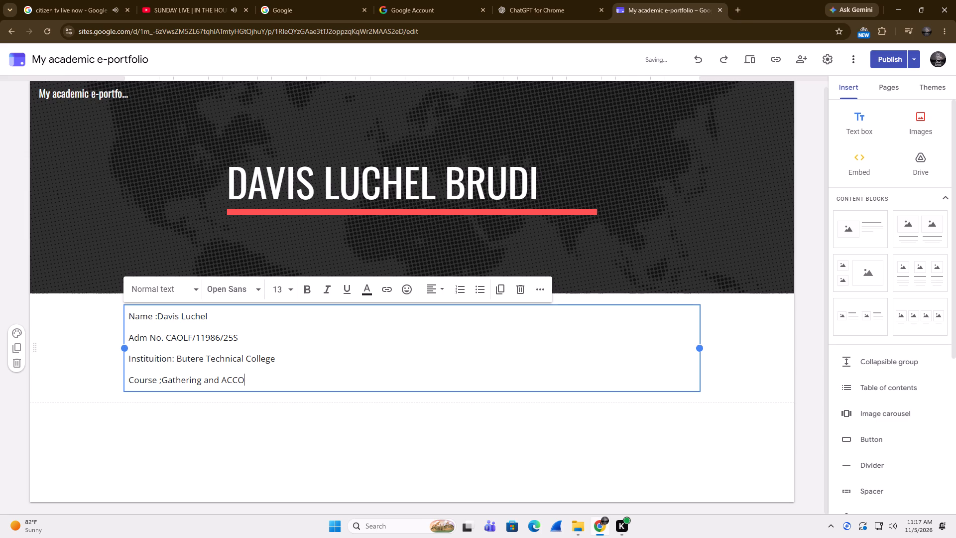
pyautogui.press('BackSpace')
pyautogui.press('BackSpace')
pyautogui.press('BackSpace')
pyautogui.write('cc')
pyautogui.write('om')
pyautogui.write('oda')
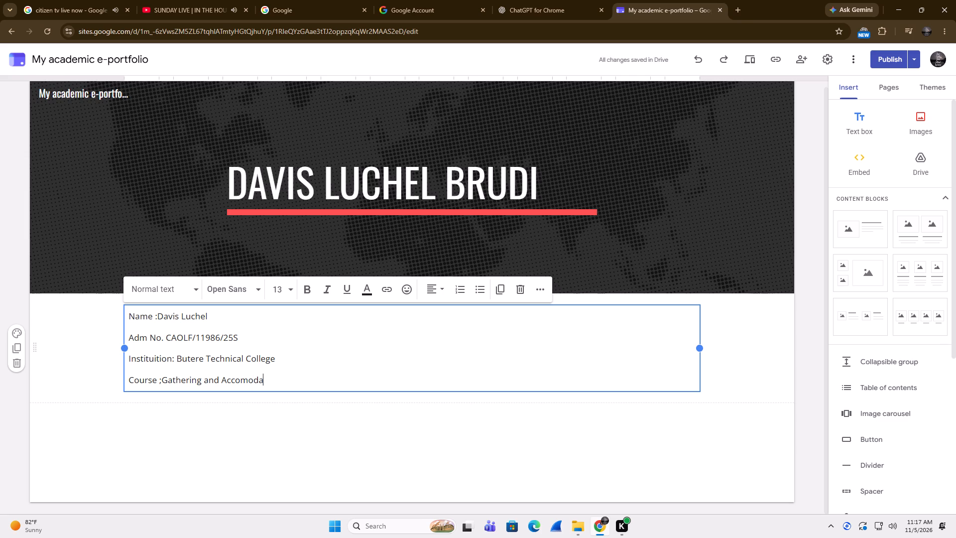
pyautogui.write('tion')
# Change "Gathering" to "Cathering" in the course line and add an empty line below it.
pyautogui.click(166, 382)
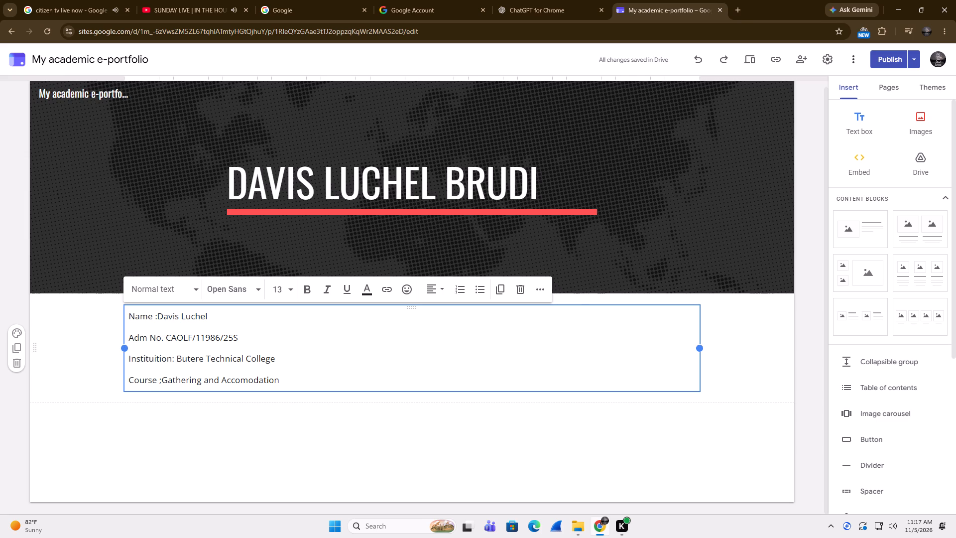
pyautogui.click(166, 384)
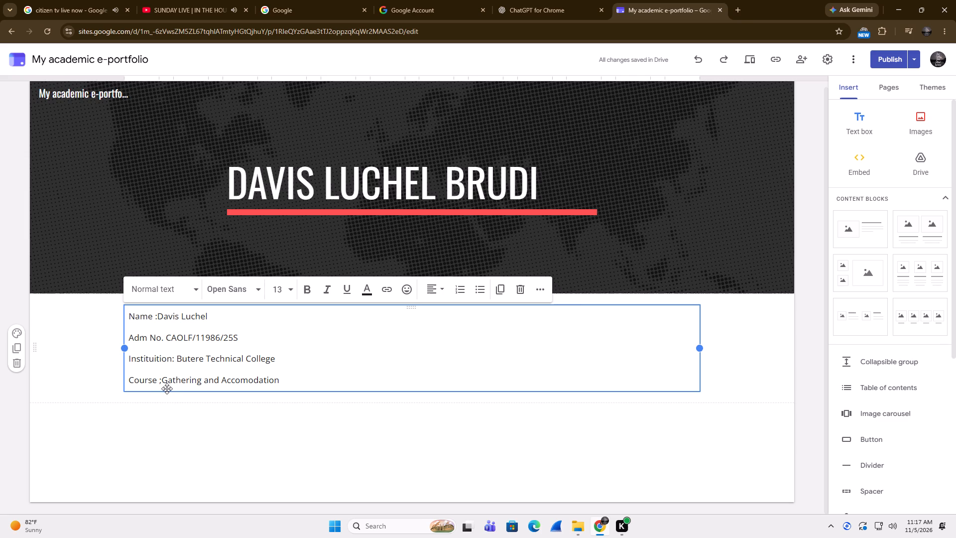
pyautogui.press('BackSpace')
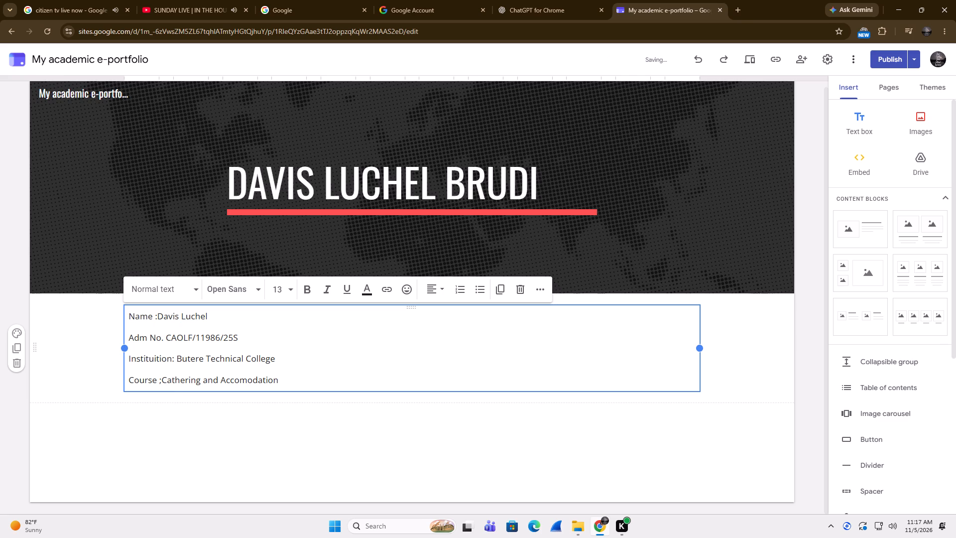
pyautogui.click(280, 383)
pyautogui.press('Return')
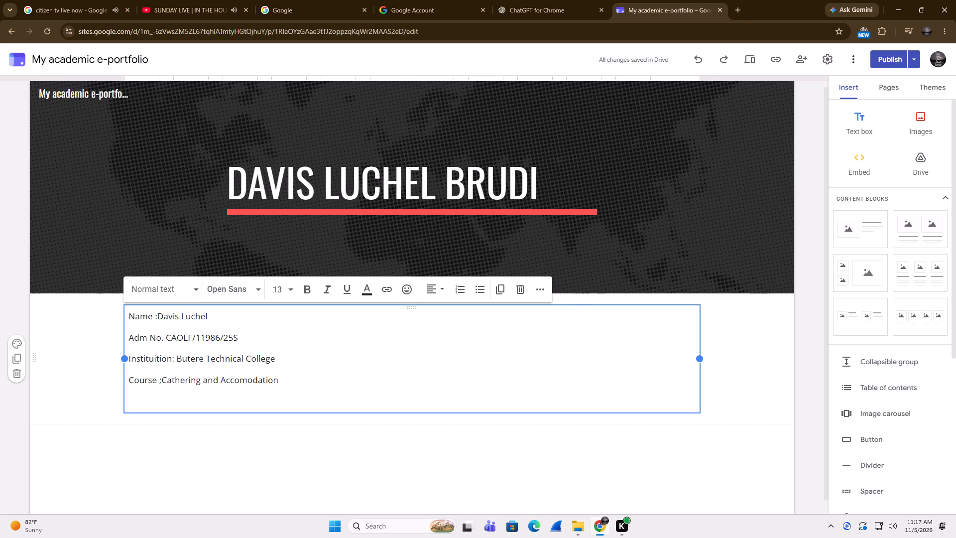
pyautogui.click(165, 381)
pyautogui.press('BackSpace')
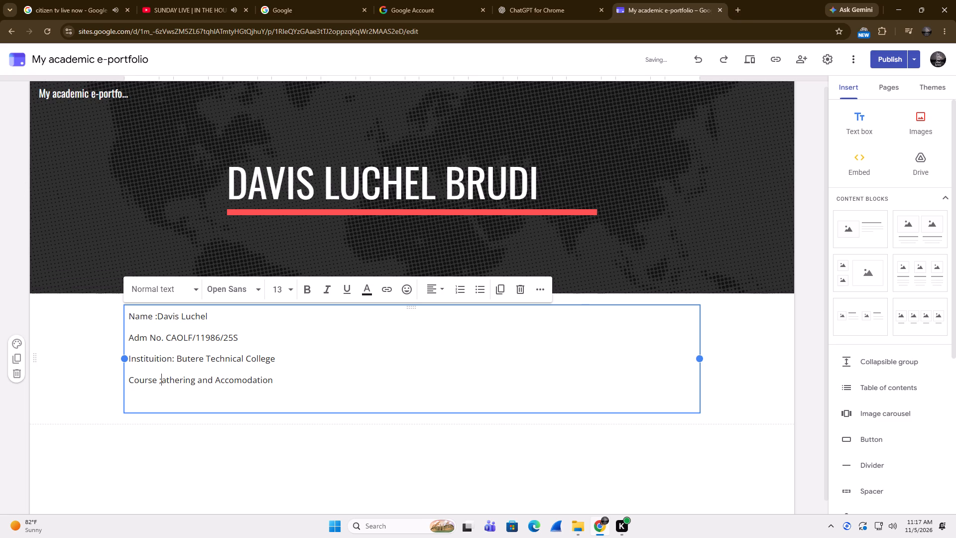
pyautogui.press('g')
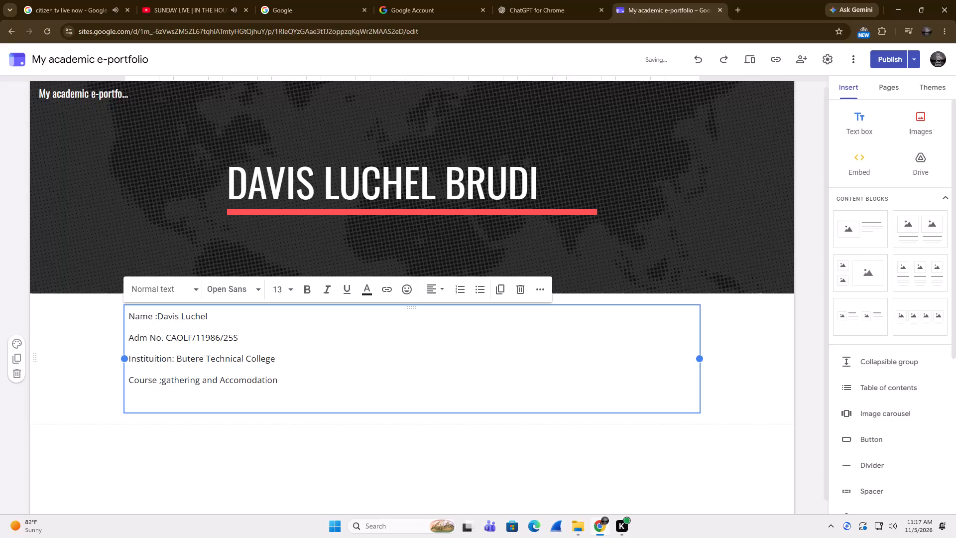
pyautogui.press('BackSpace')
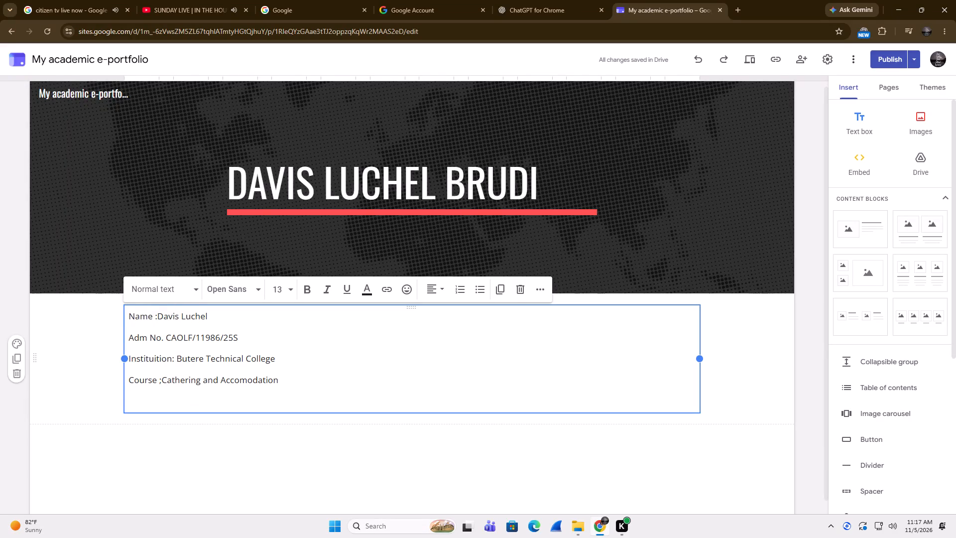
# Correct "Cathering" to "Catering" in the course line.
pyautogui.click(181, 382)
pyautogui.press('BackSpace')
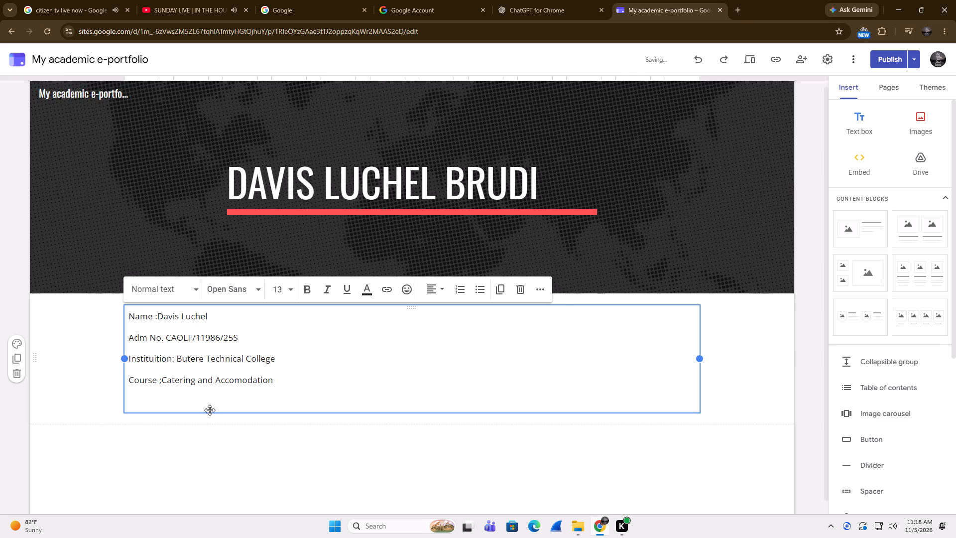
# Add the line "Level; Level 5" directly below the course line.
pyautogui.click(278, 384)
pyautogui.press('BackSpace')
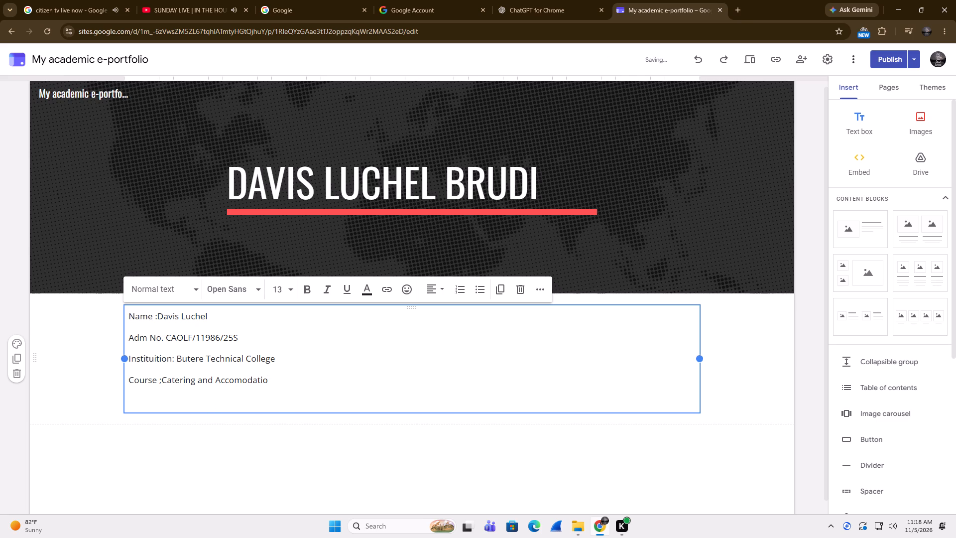
pyautogui.press('Return')
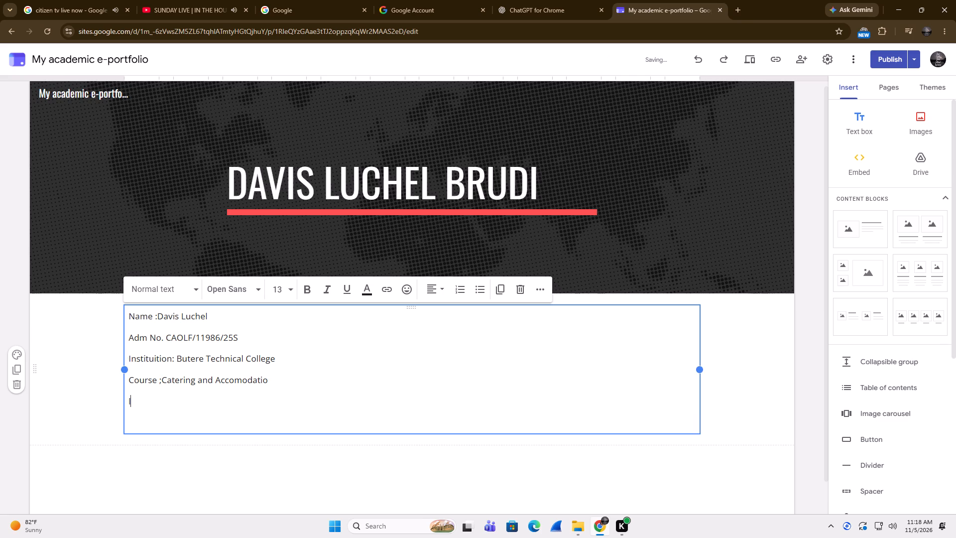
pyautogui.press('BackSpace')
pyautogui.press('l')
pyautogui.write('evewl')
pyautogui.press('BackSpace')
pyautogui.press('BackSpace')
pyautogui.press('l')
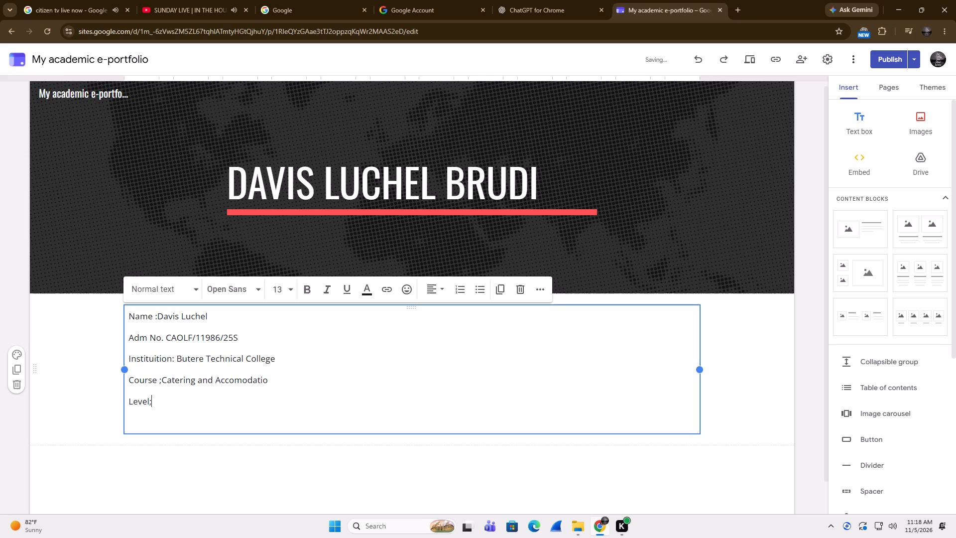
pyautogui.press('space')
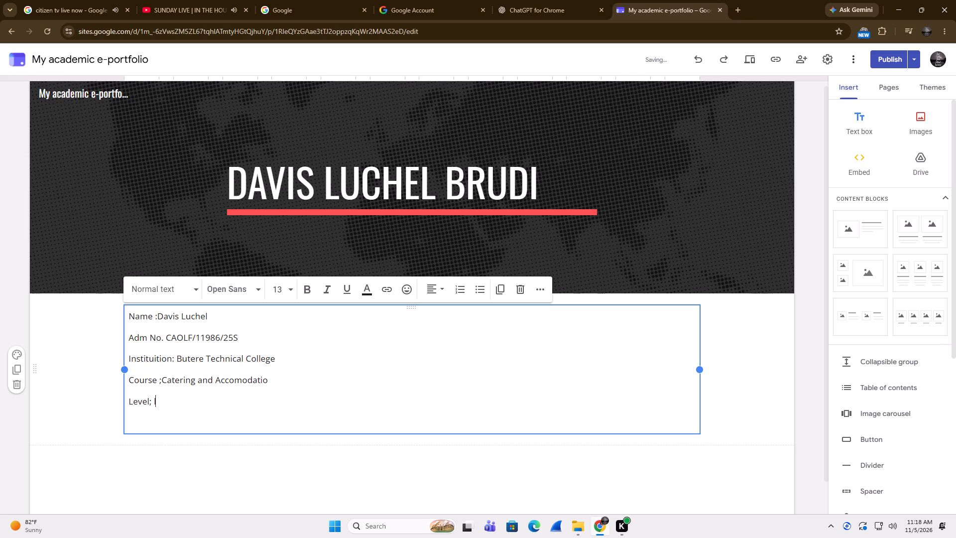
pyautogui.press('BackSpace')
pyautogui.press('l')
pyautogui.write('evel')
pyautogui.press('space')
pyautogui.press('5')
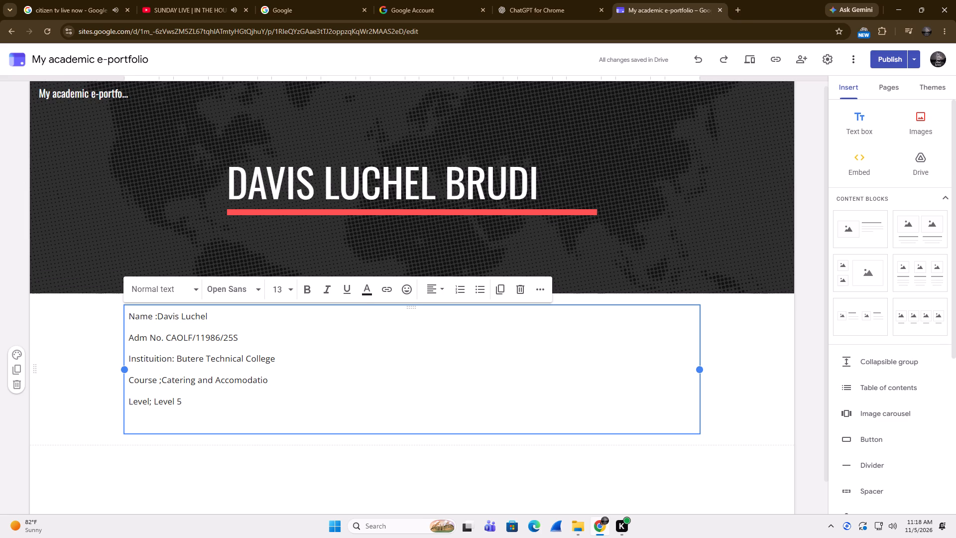
# Add the missing final "n" to "Accomodatio" in the course line.
pyautogui.click(273, 380)
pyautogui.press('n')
# Add the line "Trainer :Mr Stephen" directly below the level line in the student details text box.
pyautogui.click(189, 403)
pyautogui.press('Return')
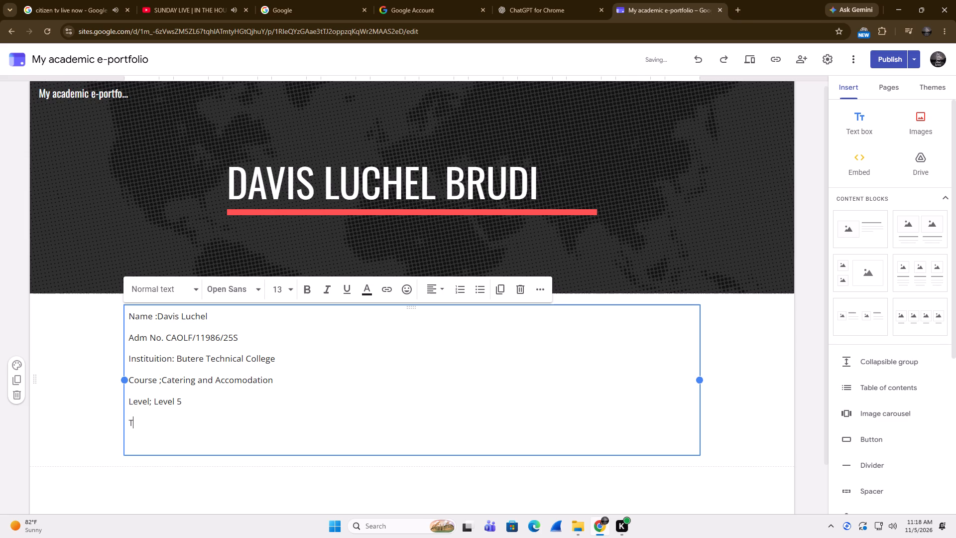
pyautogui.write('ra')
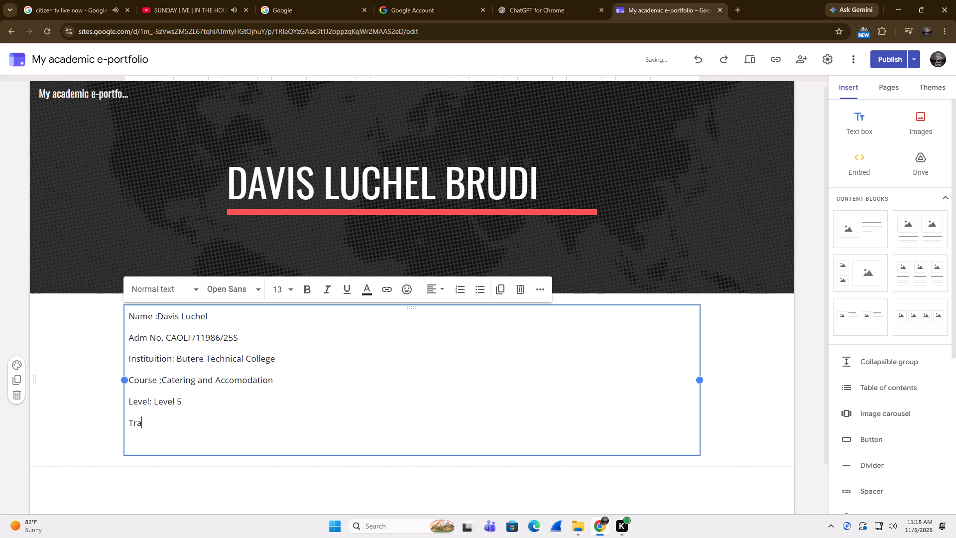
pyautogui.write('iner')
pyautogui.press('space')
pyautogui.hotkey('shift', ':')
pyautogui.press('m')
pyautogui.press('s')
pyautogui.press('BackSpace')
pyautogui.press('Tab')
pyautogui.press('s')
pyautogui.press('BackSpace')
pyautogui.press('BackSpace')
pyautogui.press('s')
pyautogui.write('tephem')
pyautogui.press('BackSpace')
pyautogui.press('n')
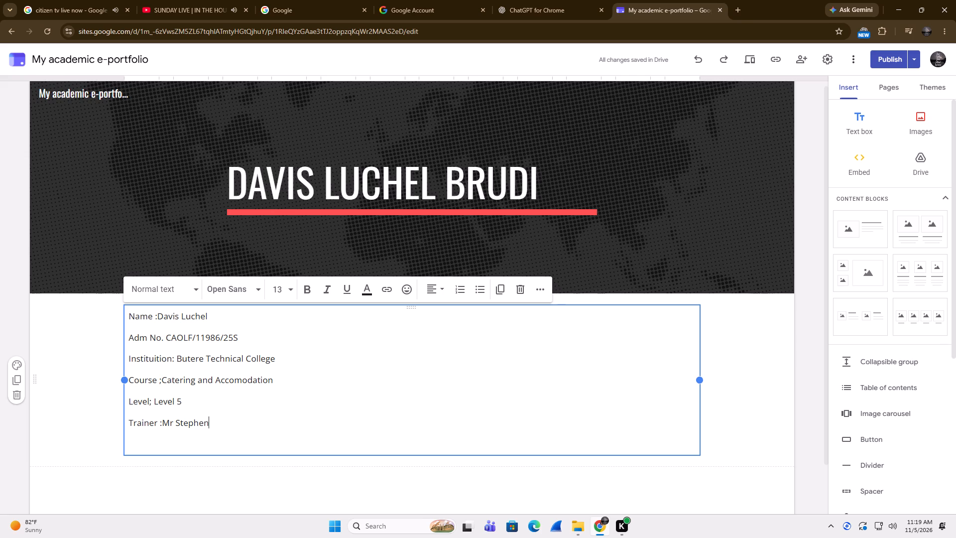
pyautogui.click(209, 479)
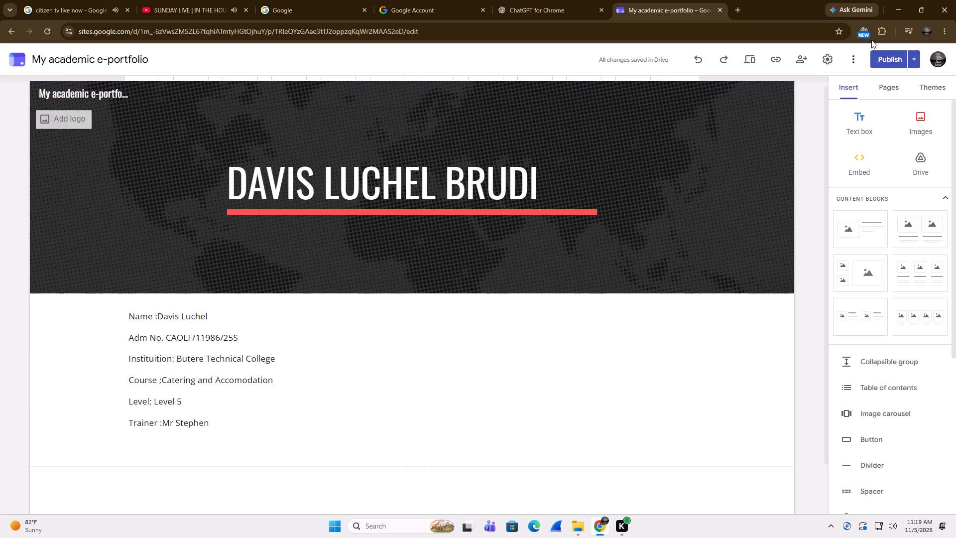
# Review and publish the site with the new title and student details.
pyautogui.click(893, 62)
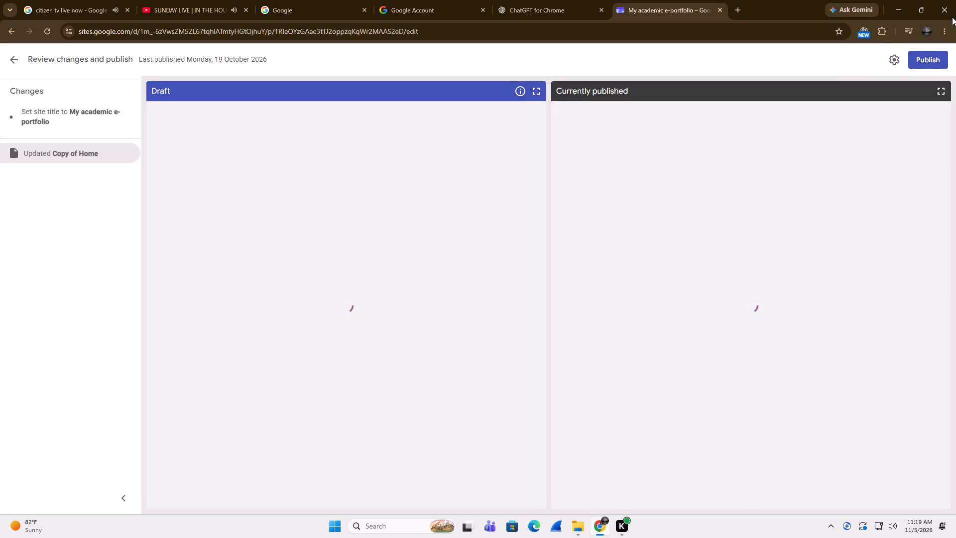
pyautogui.click(931, 60)
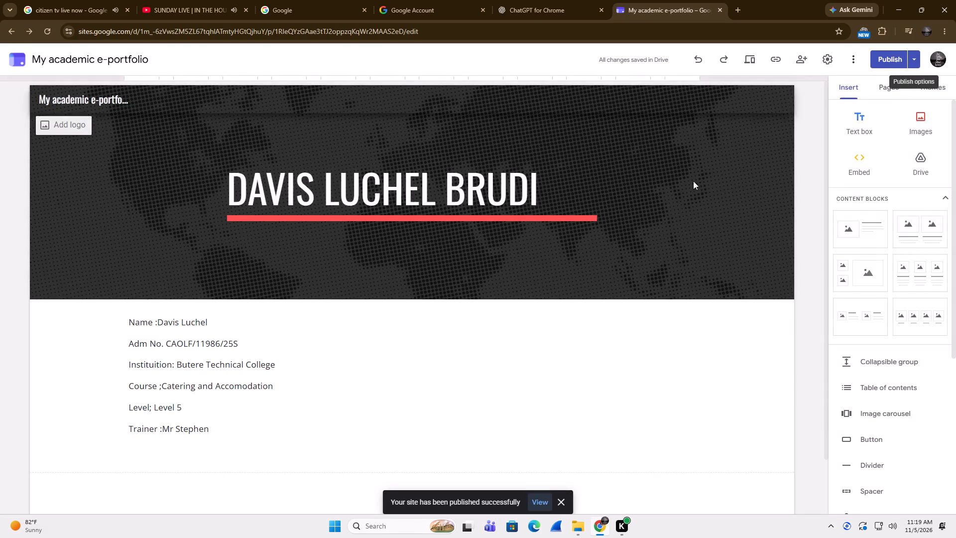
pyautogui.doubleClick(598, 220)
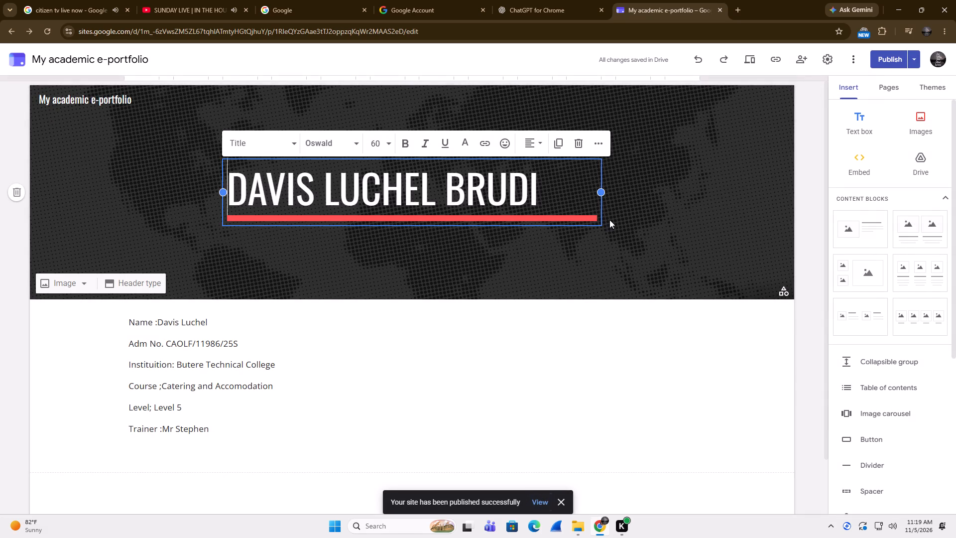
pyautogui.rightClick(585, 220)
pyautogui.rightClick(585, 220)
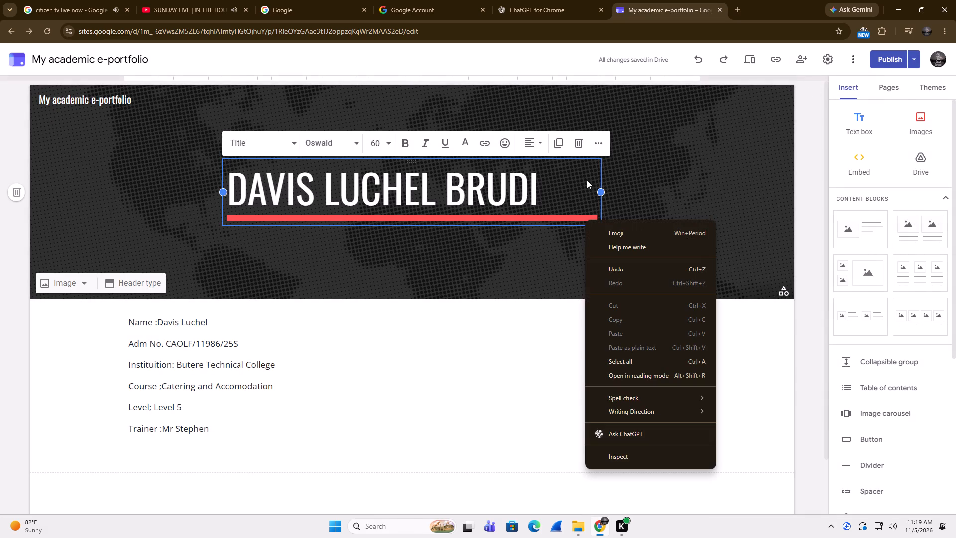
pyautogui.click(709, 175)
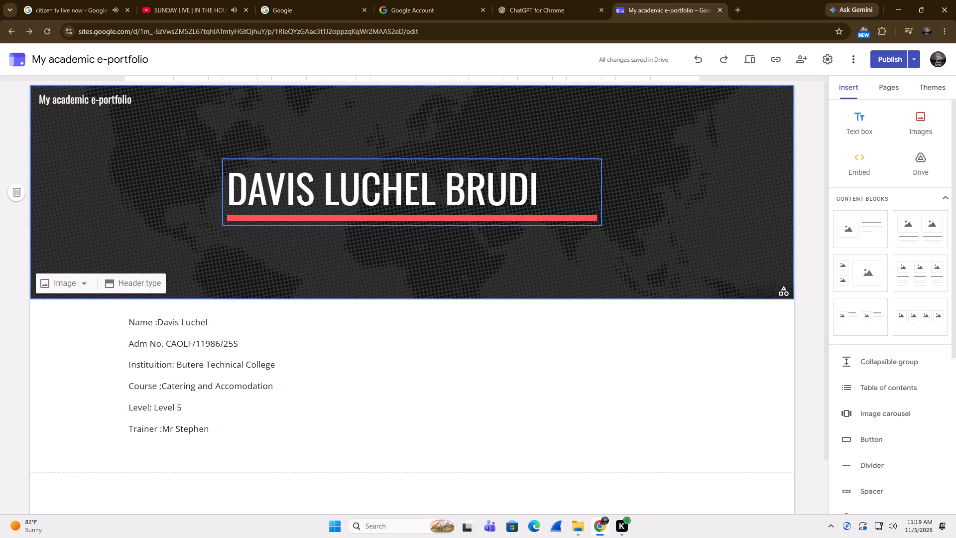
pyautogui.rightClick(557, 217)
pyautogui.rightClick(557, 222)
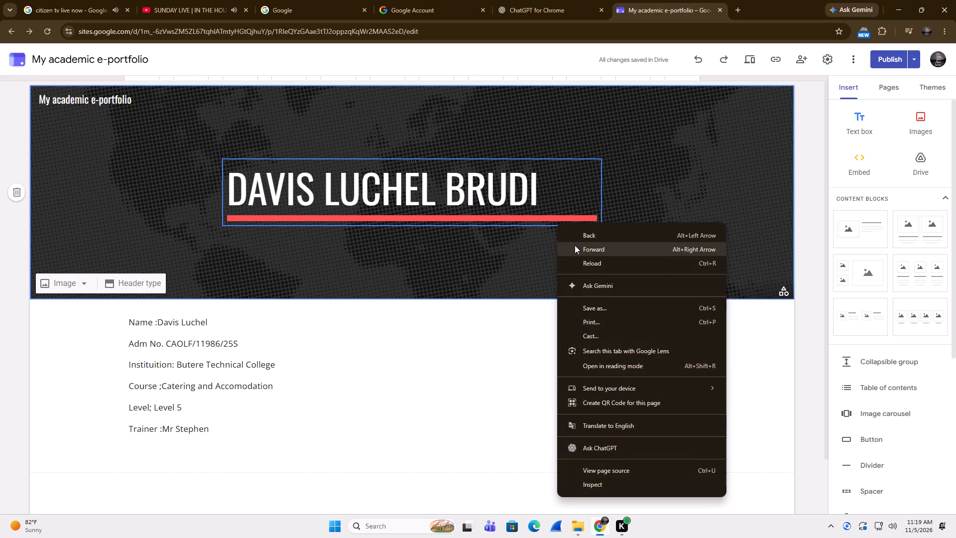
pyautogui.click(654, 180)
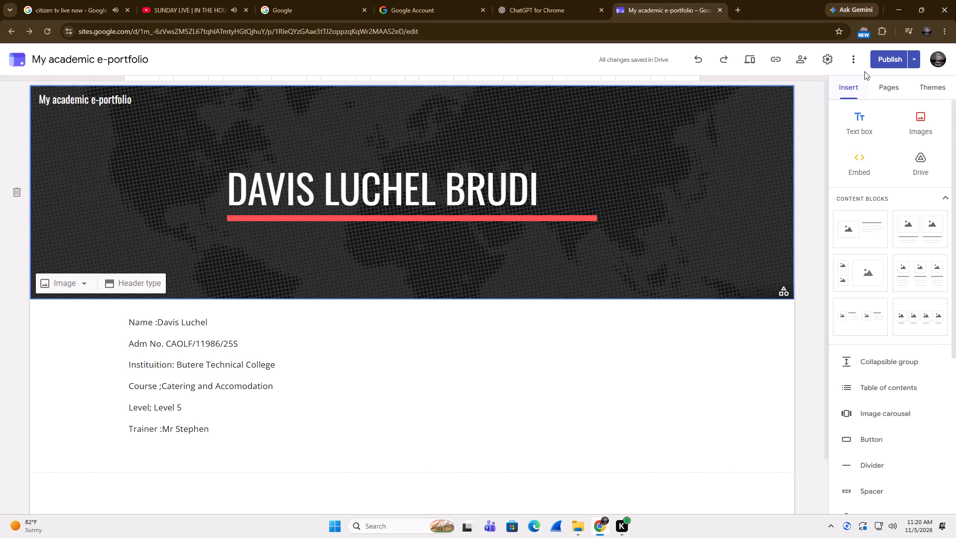
# Try the Level, Impression, Vision and Diplomat themes on the site and settle on Vision.
pyautogui.click(935, 86)
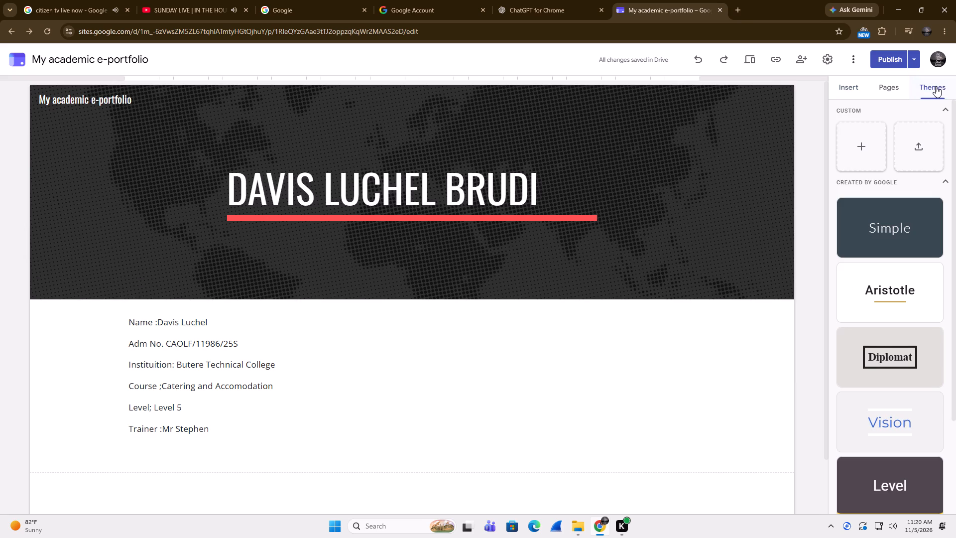
pyautogui.scroll(-9, 915, 278)
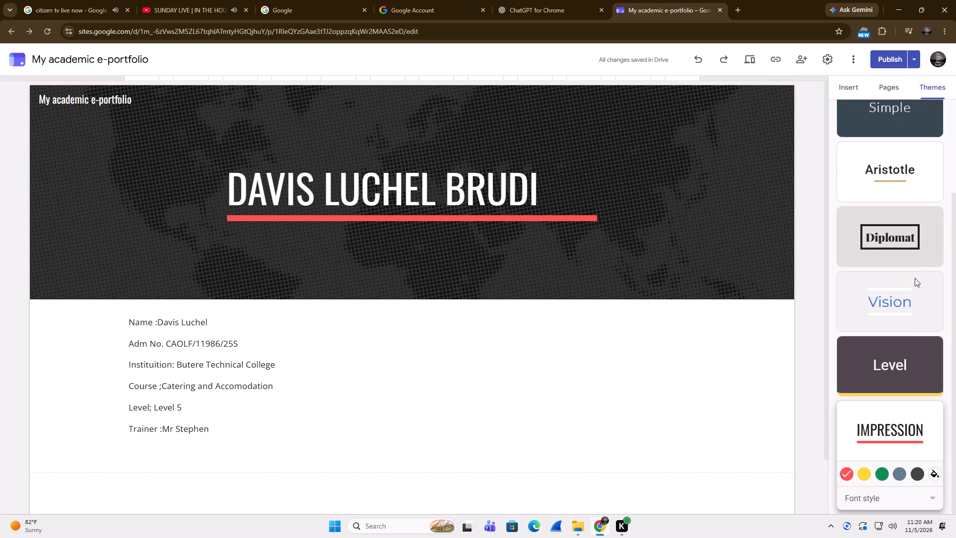
pyautogui.scroll(-1, 915, 278)
pyautogui.click(883, 367)
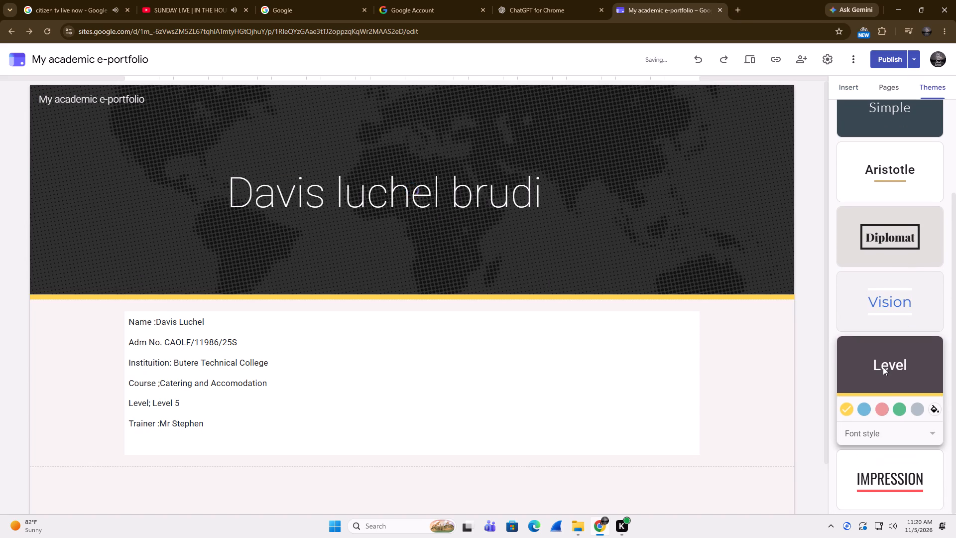
pyautogui.click(899, 476)
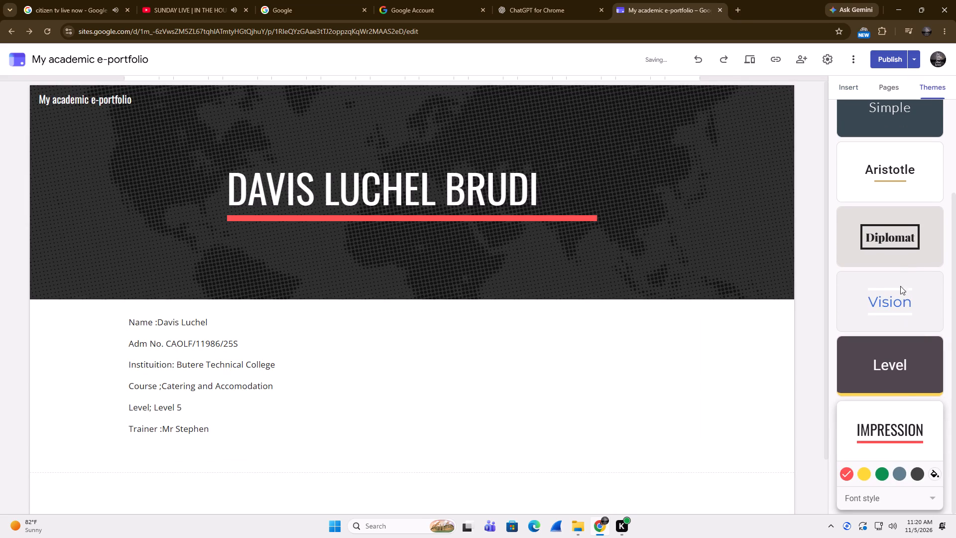
pyautogui.click(890, 300)
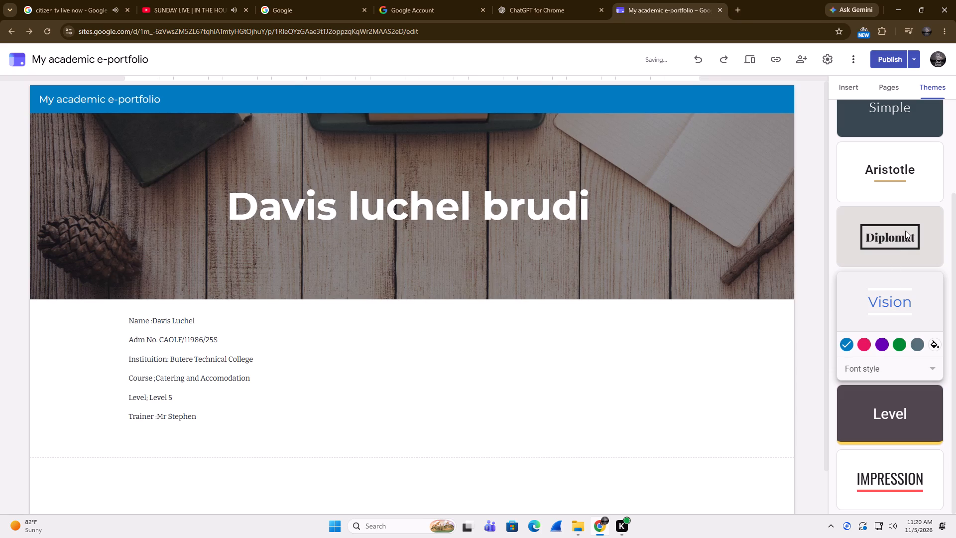
pyautogui.click(905, 231)
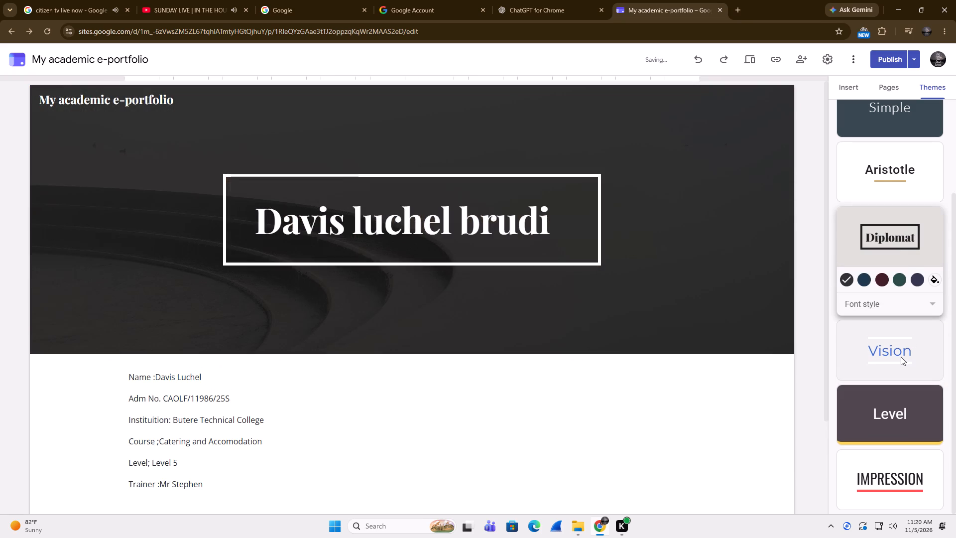
pyautogui.click(901, 357)
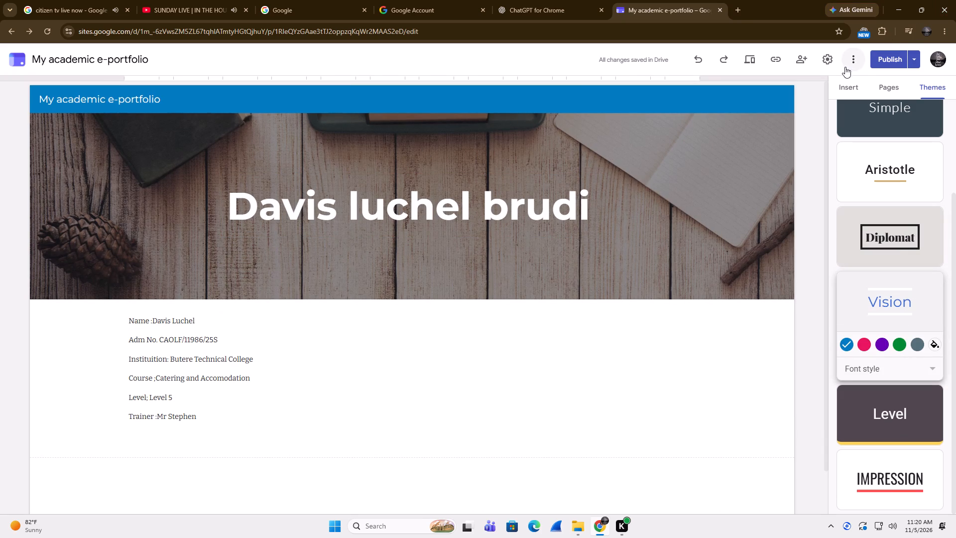
# Review and publish the site again with the Vision theme.
pyautogui.click(887, 55)
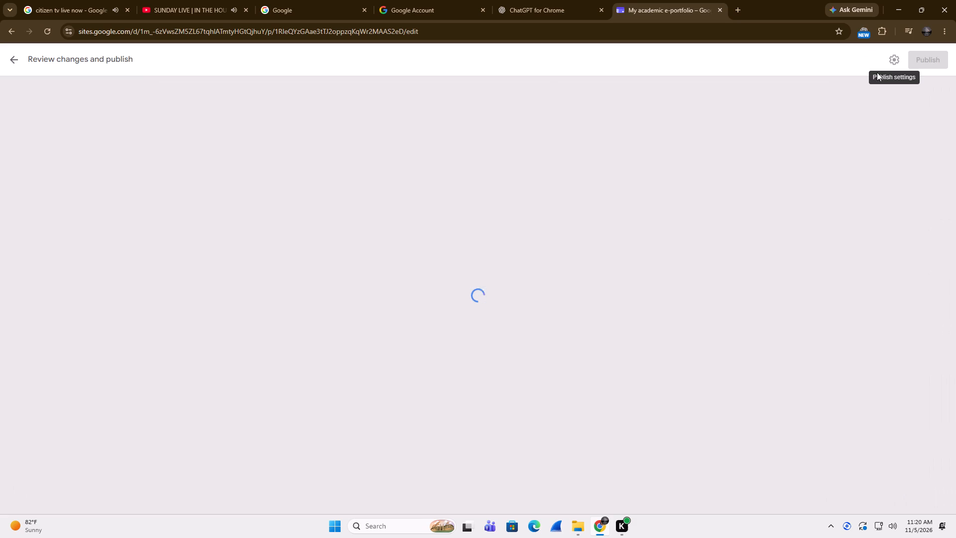
pyautogui.click(920, 55)
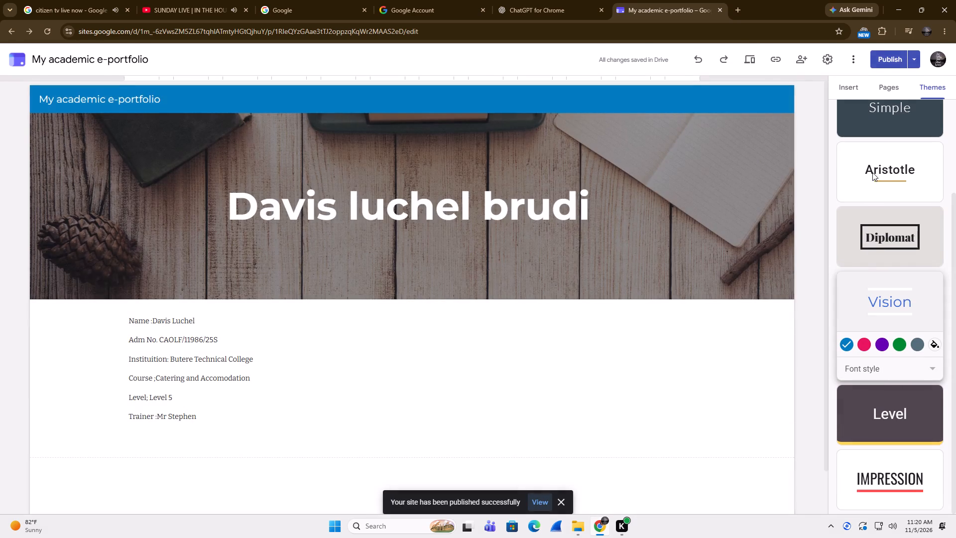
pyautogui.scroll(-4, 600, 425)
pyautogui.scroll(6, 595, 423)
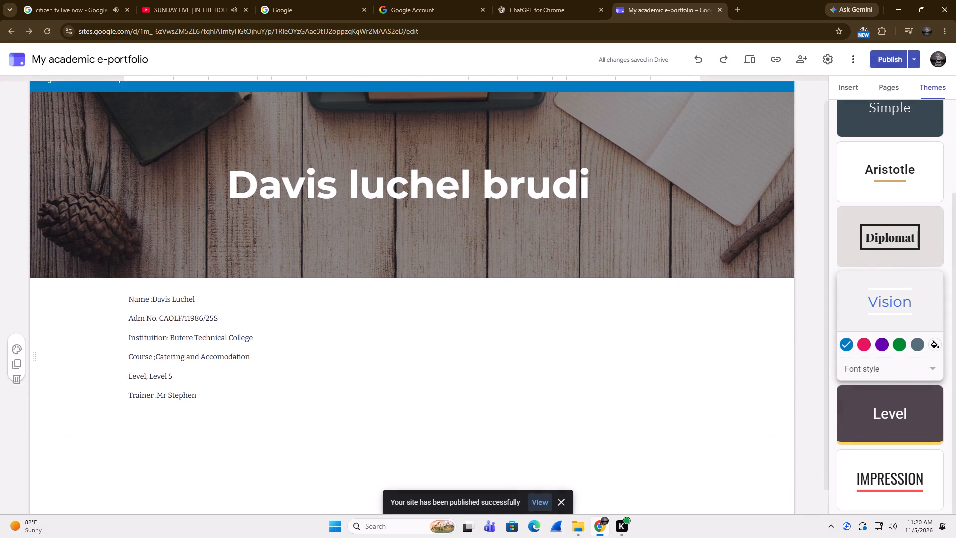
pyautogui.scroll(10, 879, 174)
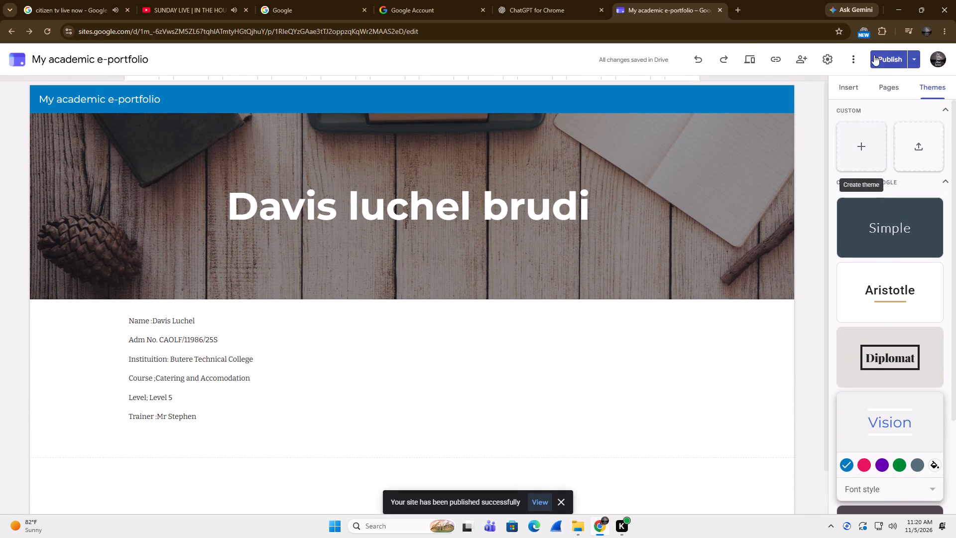
# Show the list of the site's pages.
pyautogui.click(892, 85)
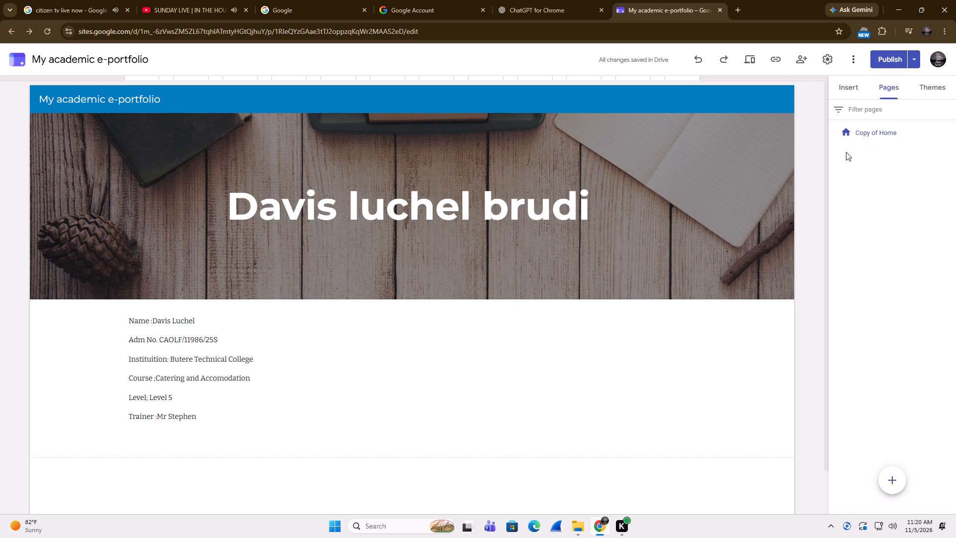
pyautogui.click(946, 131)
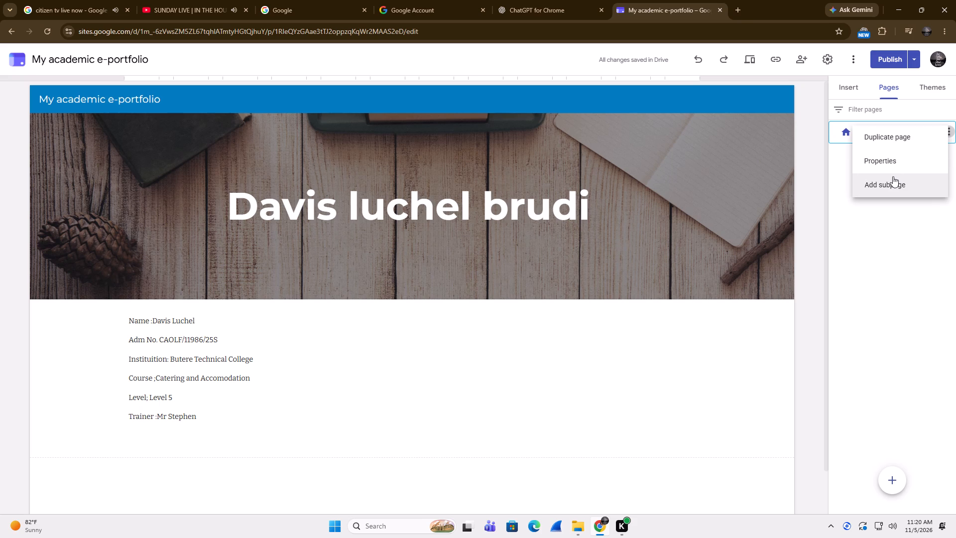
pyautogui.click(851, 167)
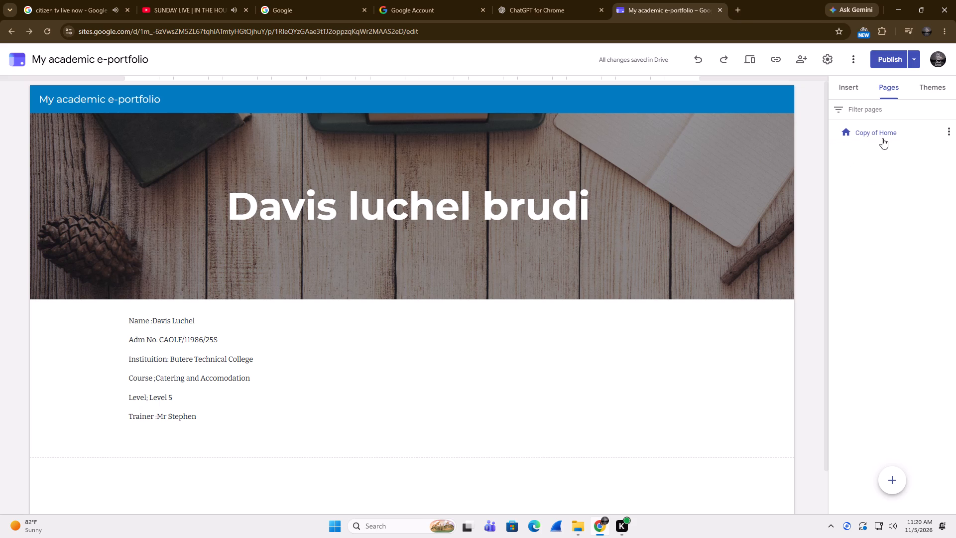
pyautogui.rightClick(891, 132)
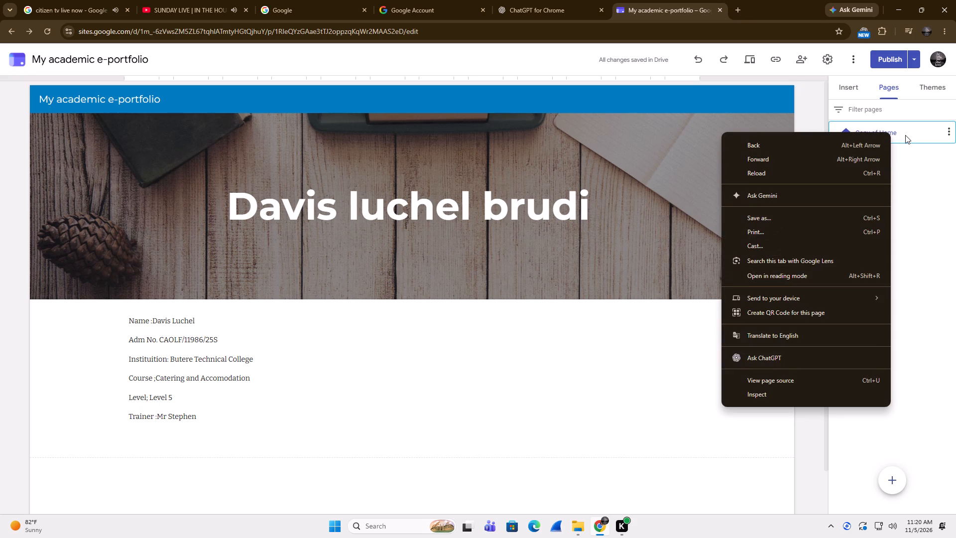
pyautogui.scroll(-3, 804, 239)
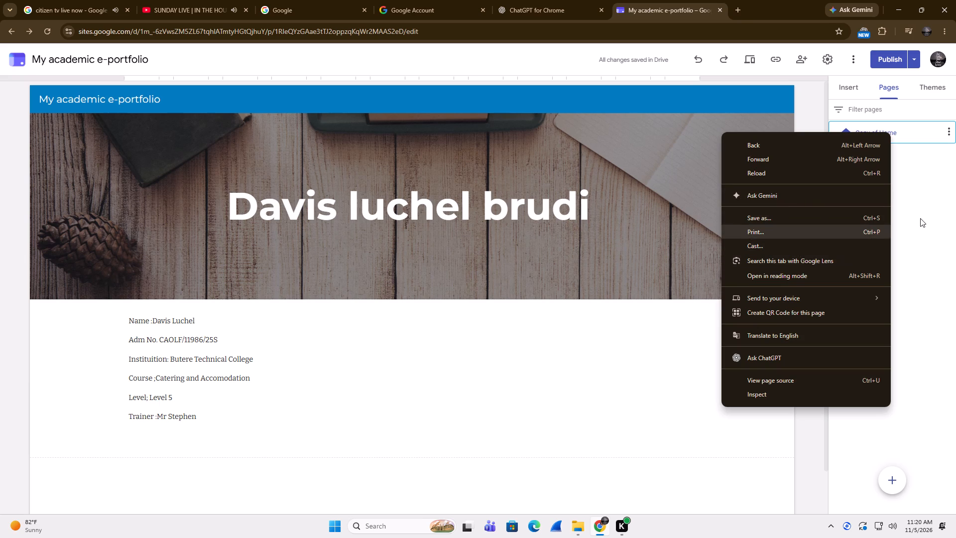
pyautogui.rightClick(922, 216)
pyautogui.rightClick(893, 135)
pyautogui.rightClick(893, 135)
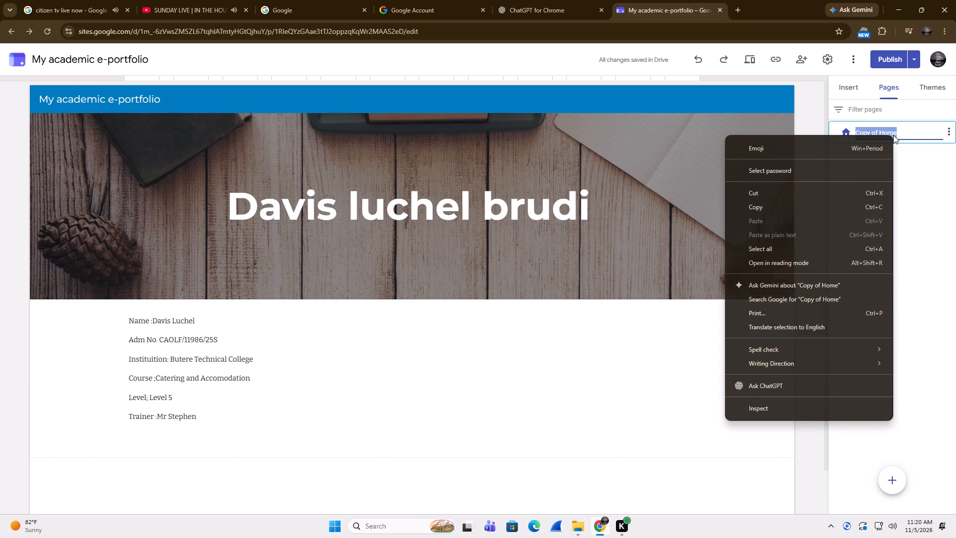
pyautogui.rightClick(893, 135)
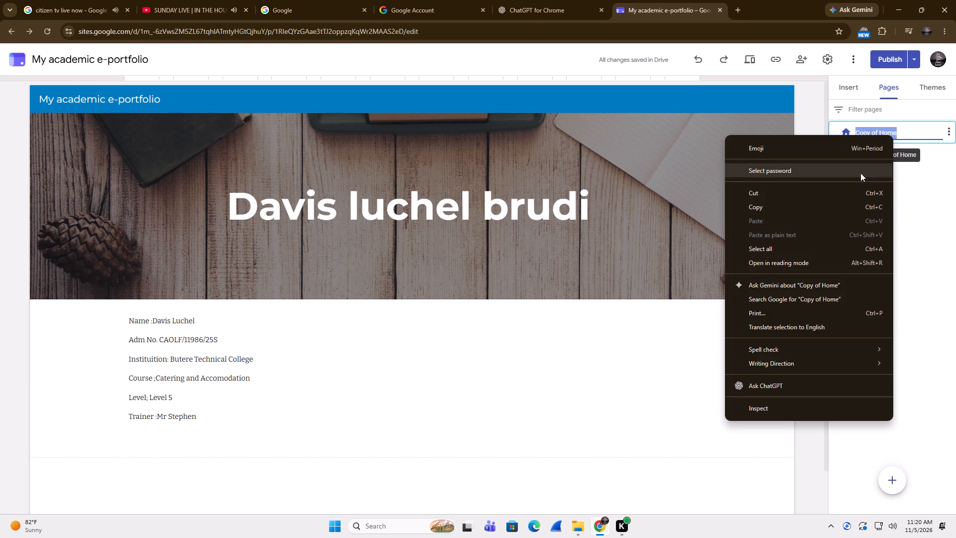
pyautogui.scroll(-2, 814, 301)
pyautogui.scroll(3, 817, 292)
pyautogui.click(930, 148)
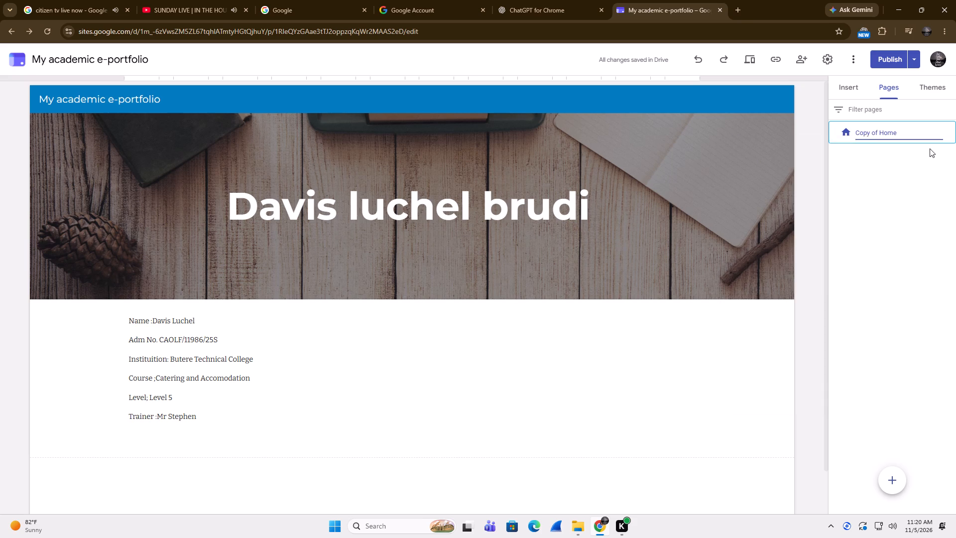
# Rename the "Copy of Home" page as "Home".
pyautogui.doubleClick(896, 138)
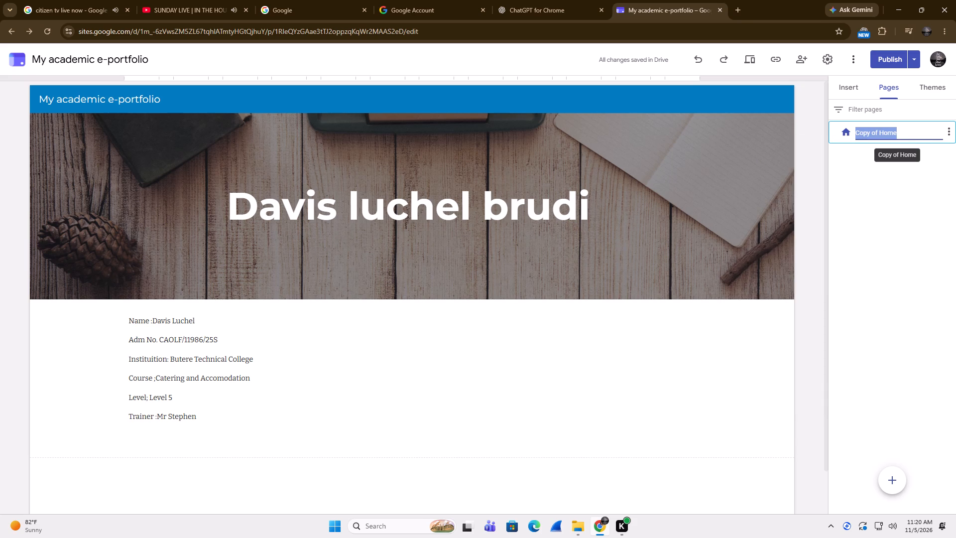
pyautogui.click(896, 137)
pyautogui.click(899, 133)
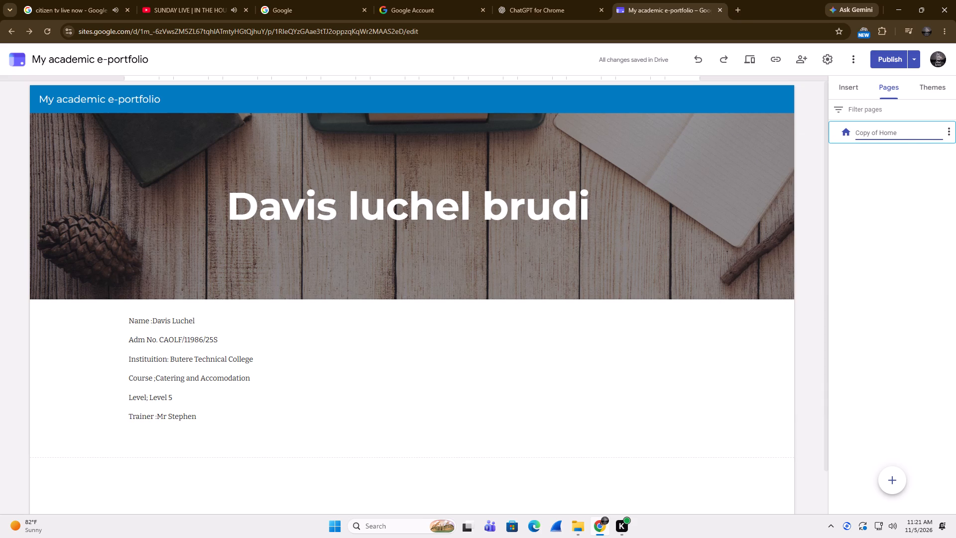
pyautogui.press('BackSpace')
pyautogui.press('BackSpace')
pyautogui.press('BackSpace')
pyautogui.press('BackSpace')
pyautogui.press('BackSpace')
pyautogui.press('BackSpace')
pyautogui.press('BackSpace')
pyautogui.press('BackSpace')
pyautogui.press('BackSpace')
pyautogui.press('BackSpace')
pyautogui.press('BackSpace')
pyautogui.press('BackSpace')
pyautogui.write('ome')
pyautogui.click(888, 168)
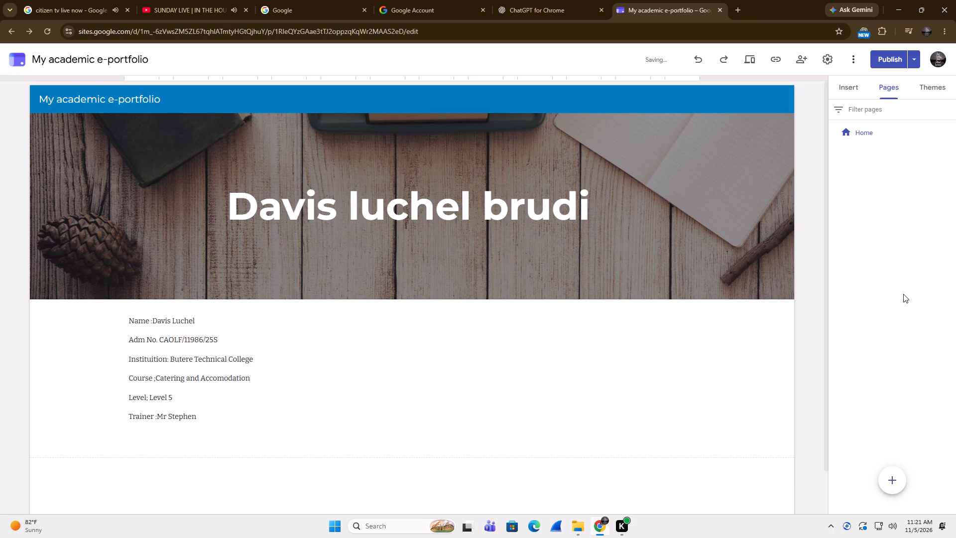
# Add a new page named "About" to the site.
pyautogui.click(894, 477)
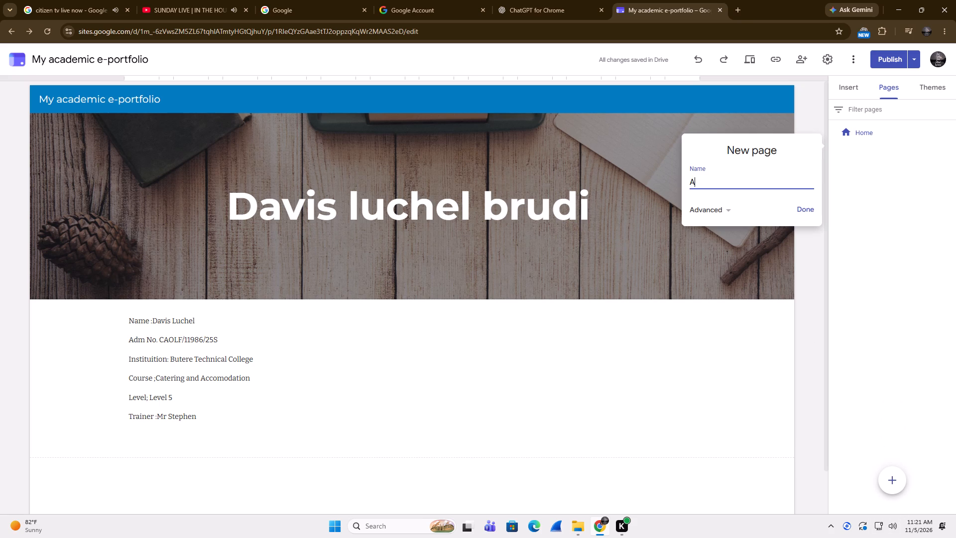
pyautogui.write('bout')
pyautogui.click(807, 213)
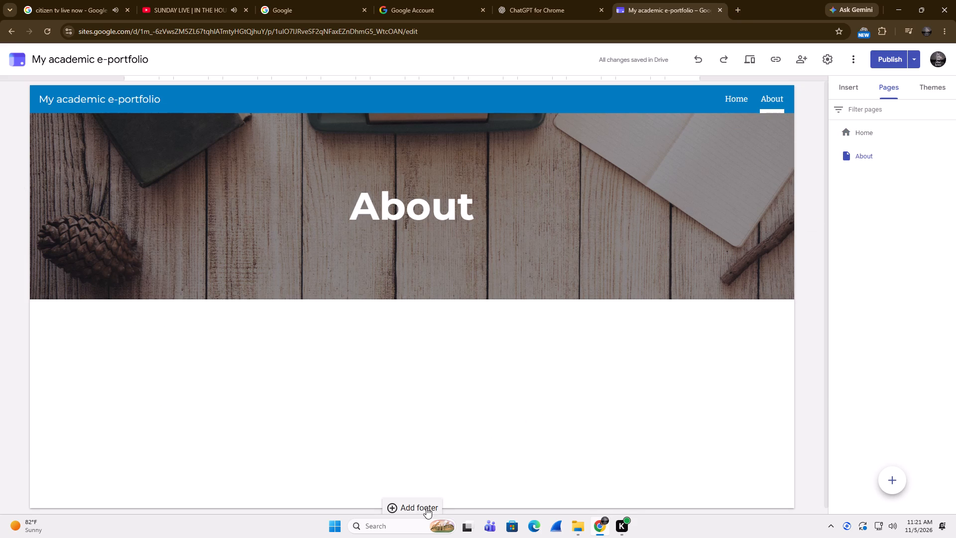
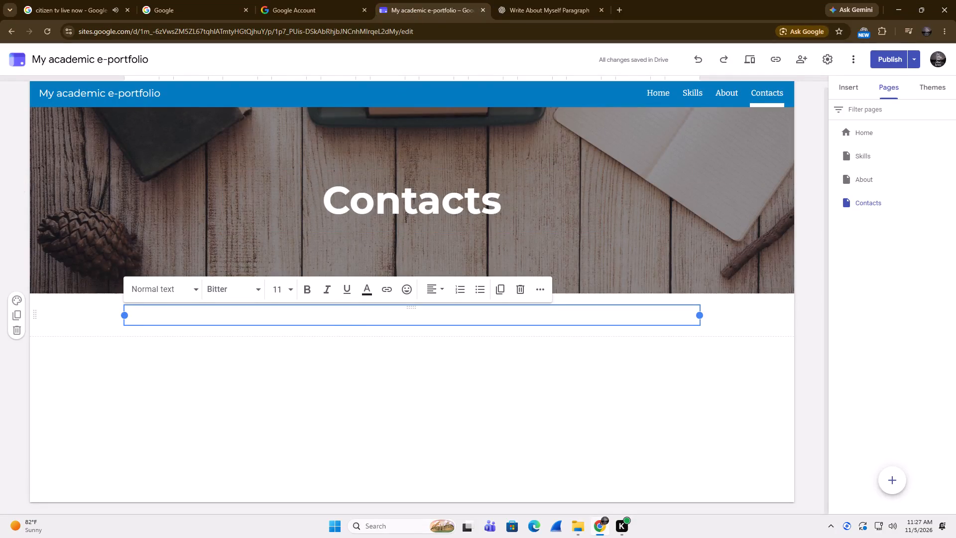
pyautogui.hotkey('ctrl', 'v')
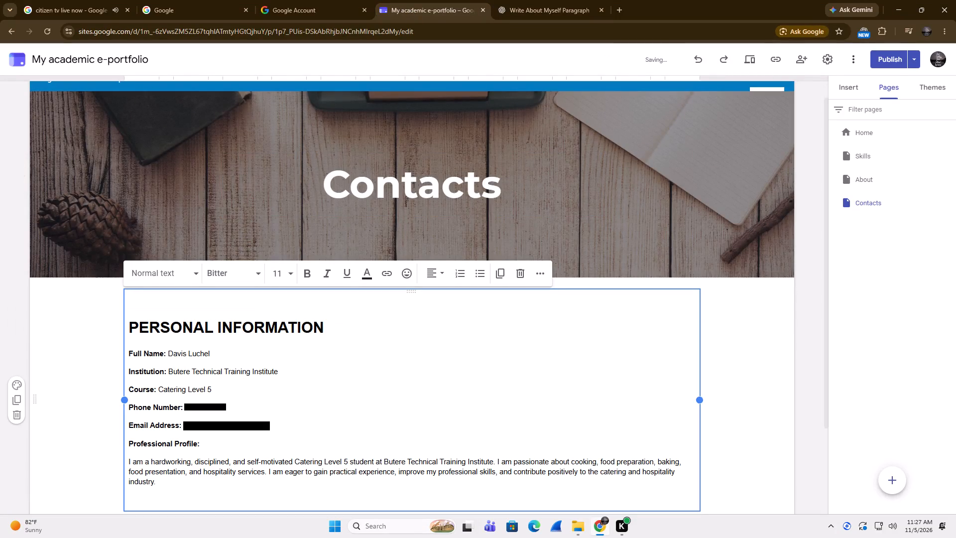
# Publish the e-portfolio site with the added Contacts page through the review of changes.
pyautogui.scroll(-2, 293, 356)
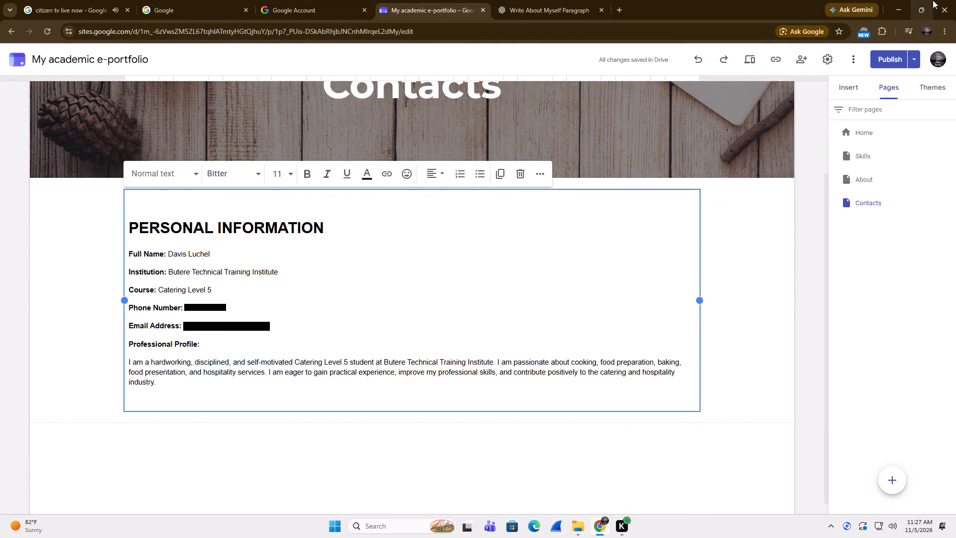
pyautogui.click(892, 61)
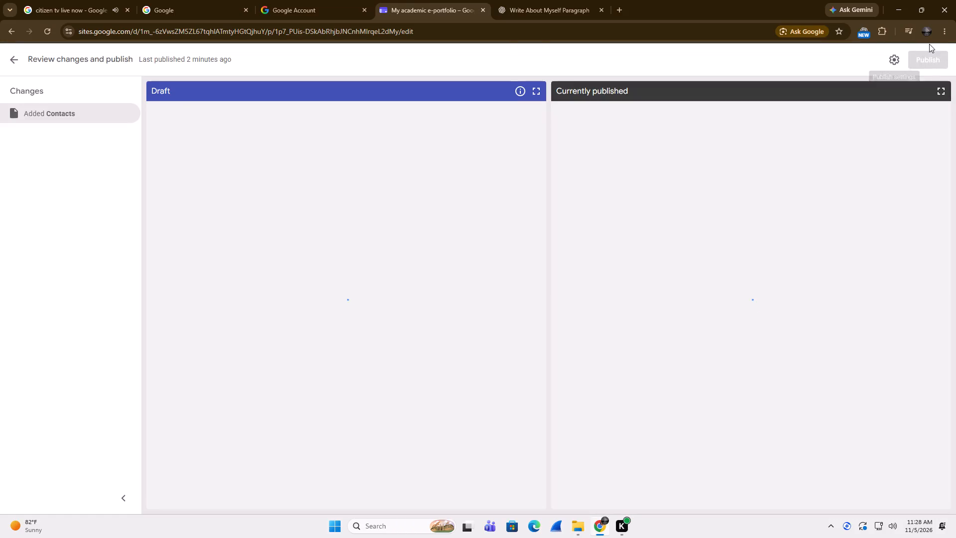
pyautogui.click(931, 55)
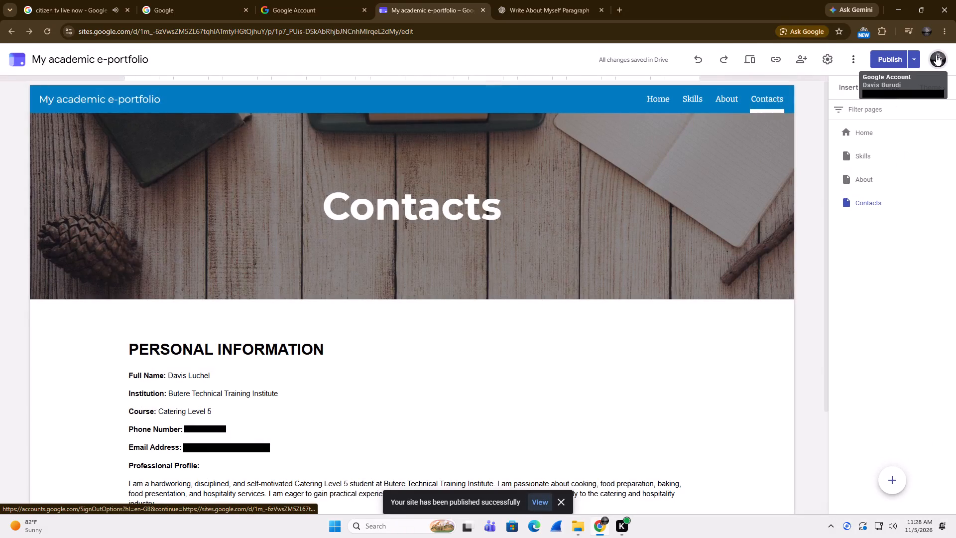
pyautogui.scroll(-2, 840, 171)
pyautogui.scroll(-2, 841, 216)
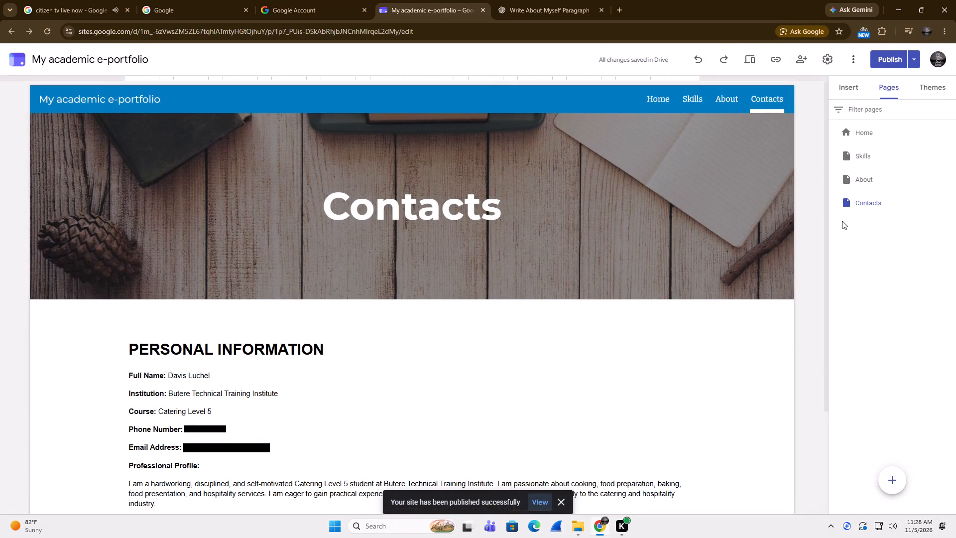
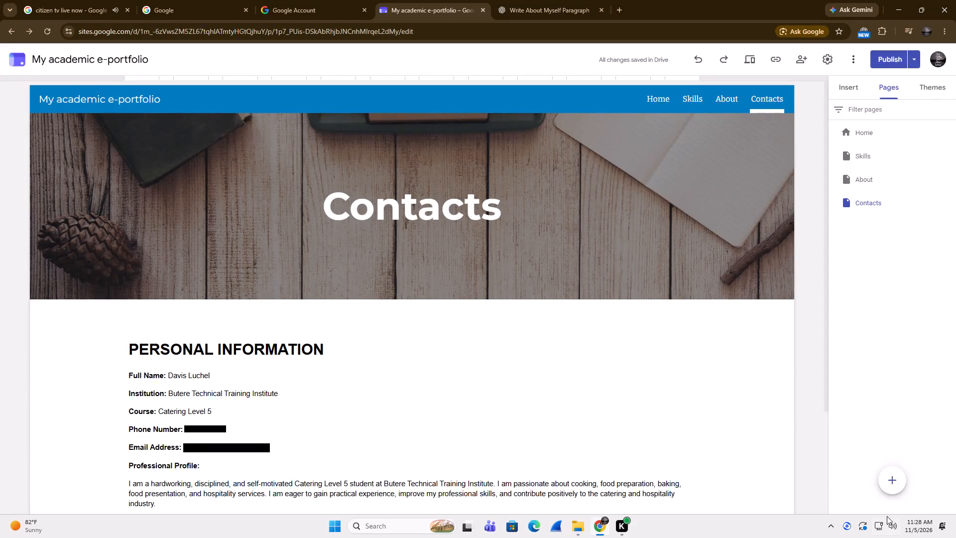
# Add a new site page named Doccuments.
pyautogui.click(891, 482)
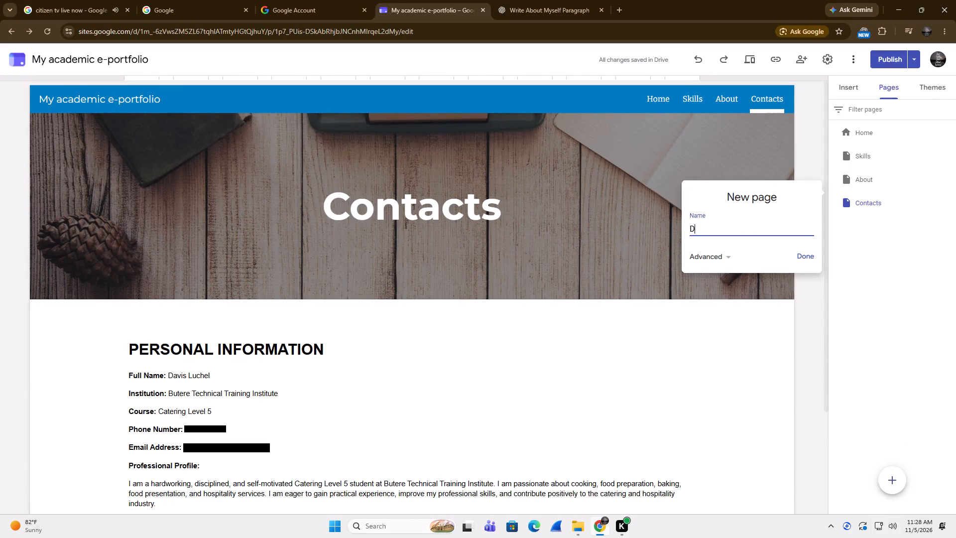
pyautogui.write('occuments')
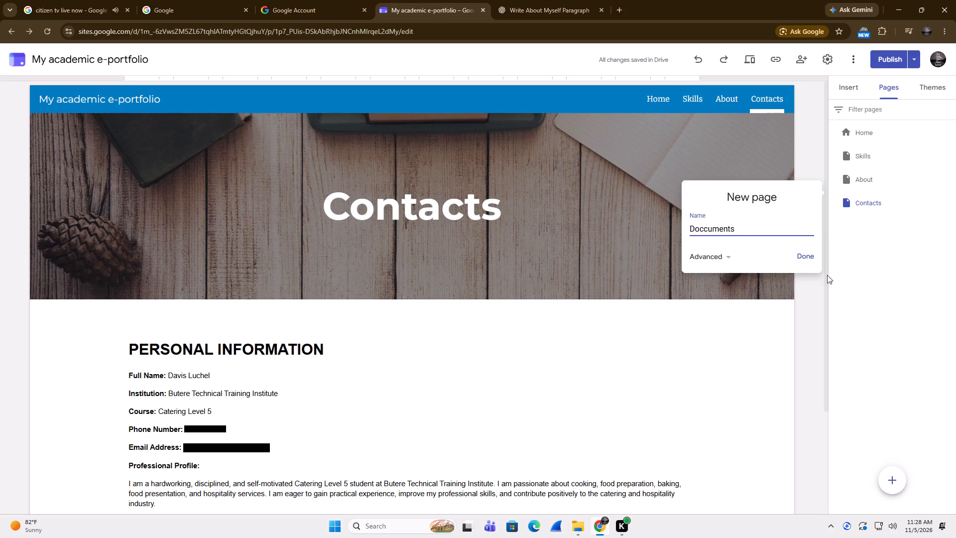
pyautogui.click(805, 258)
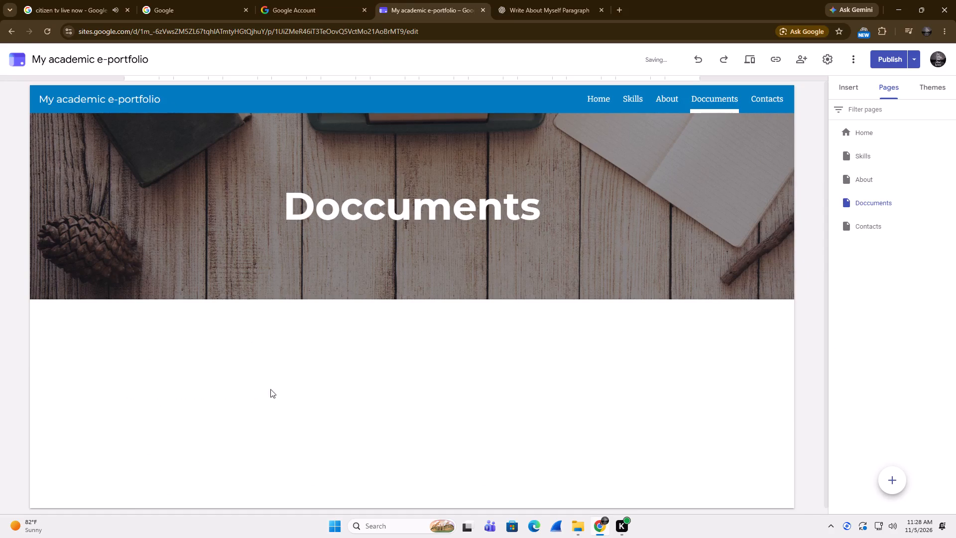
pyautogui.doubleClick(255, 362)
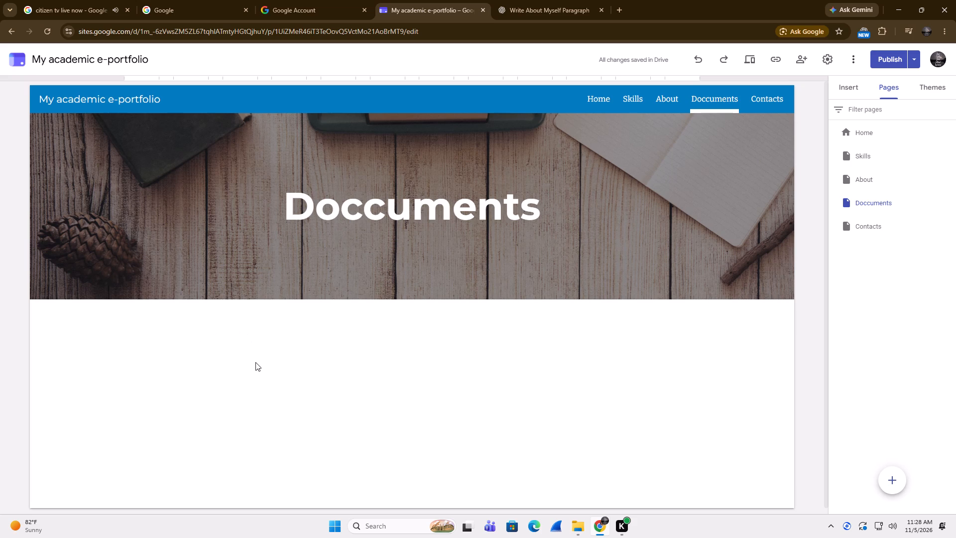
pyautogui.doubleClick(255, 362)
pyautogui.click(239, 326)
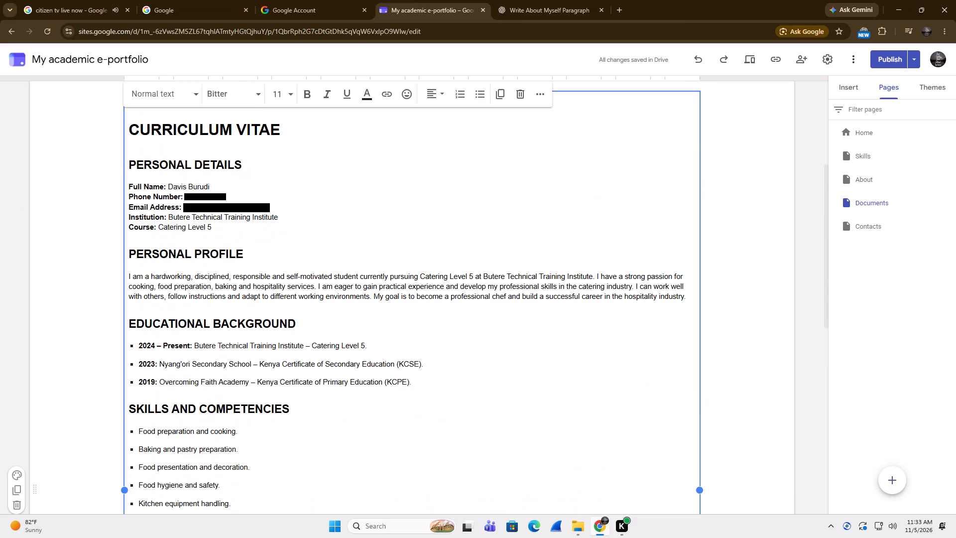
pyautogui.scroll(4, 394, 298)
pyautogui.scroll(-3, 394, 298)
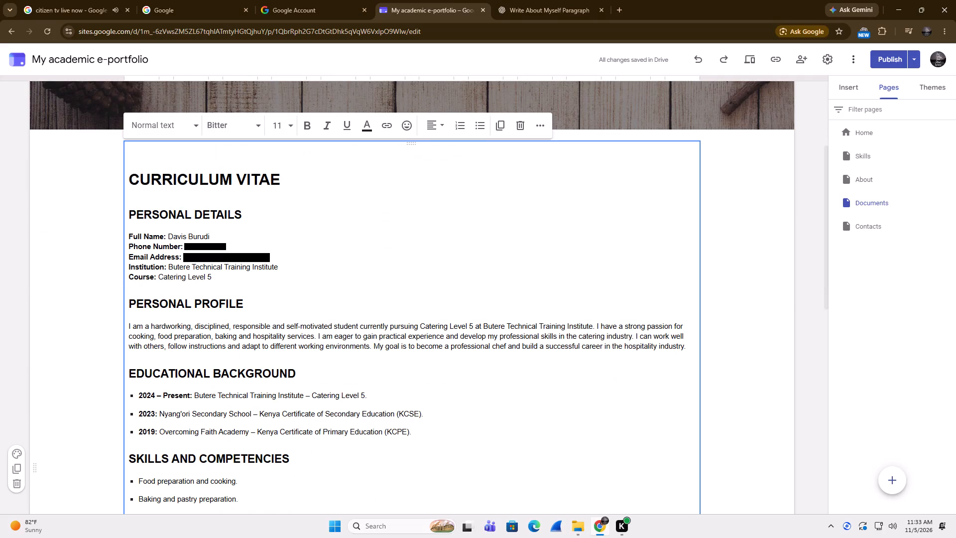
pyautogui.scroll(-3, 225, 321)
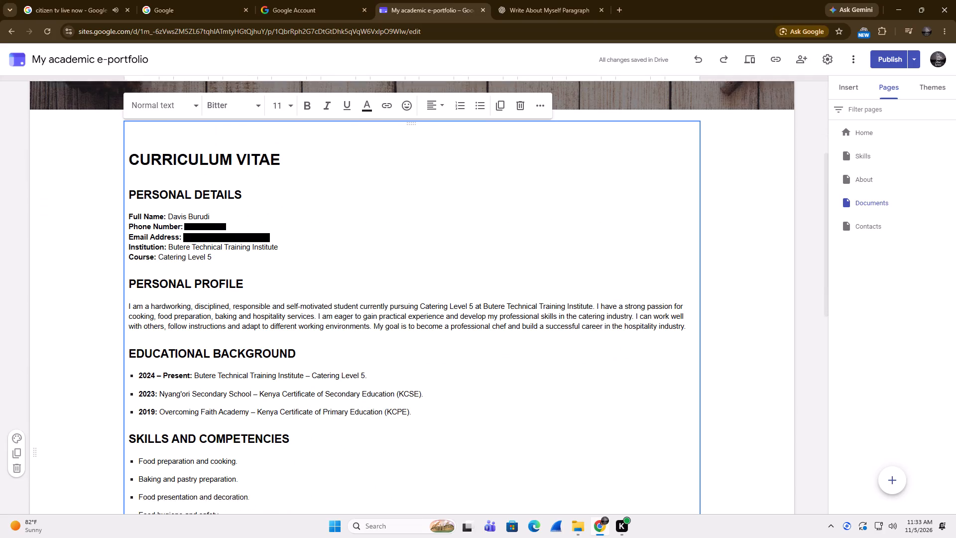
pyautogui.scroll(-2, 243, 333)
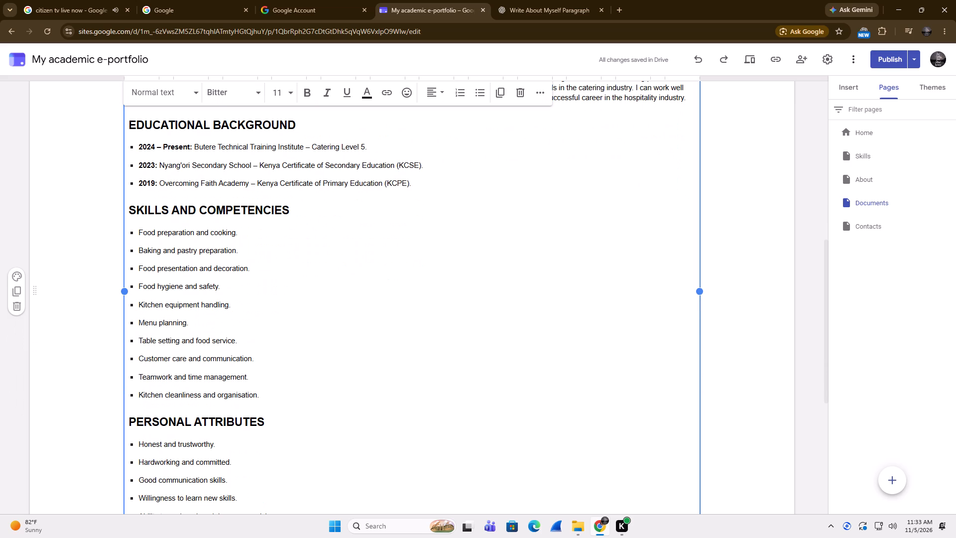
pyautogui.scroll(-6, 241, 340)
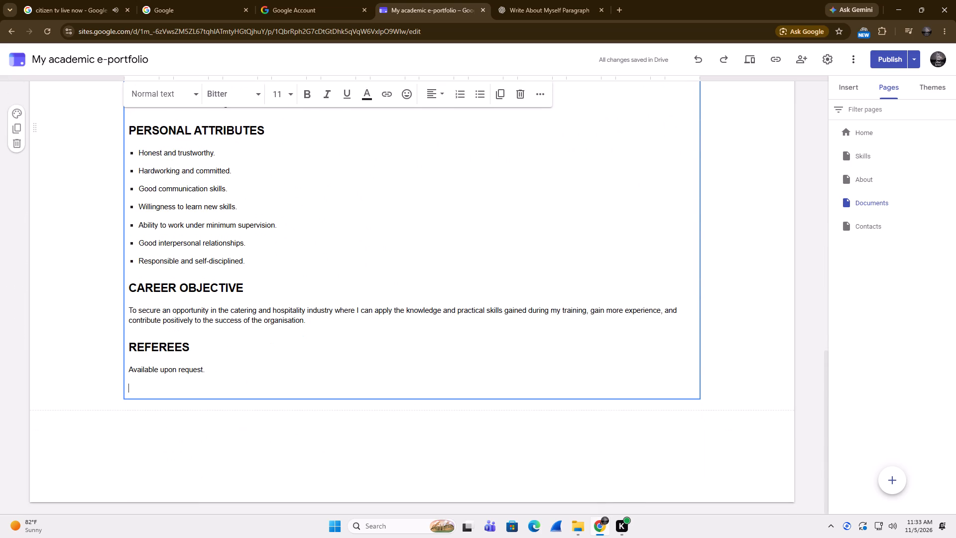
pyautogui.scroll(-2, 241, 340)
pyautogui.scroll(3, 246, 337)
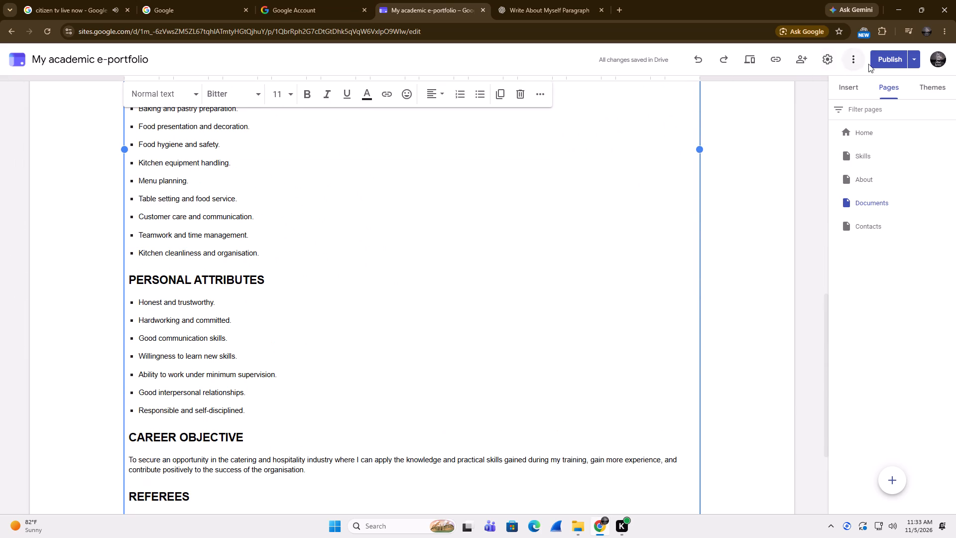
# Publish the e-portfolio site with the CV on the Documents page.
pyautogui.click(894, 54)
pyautogui.click(926, 55)
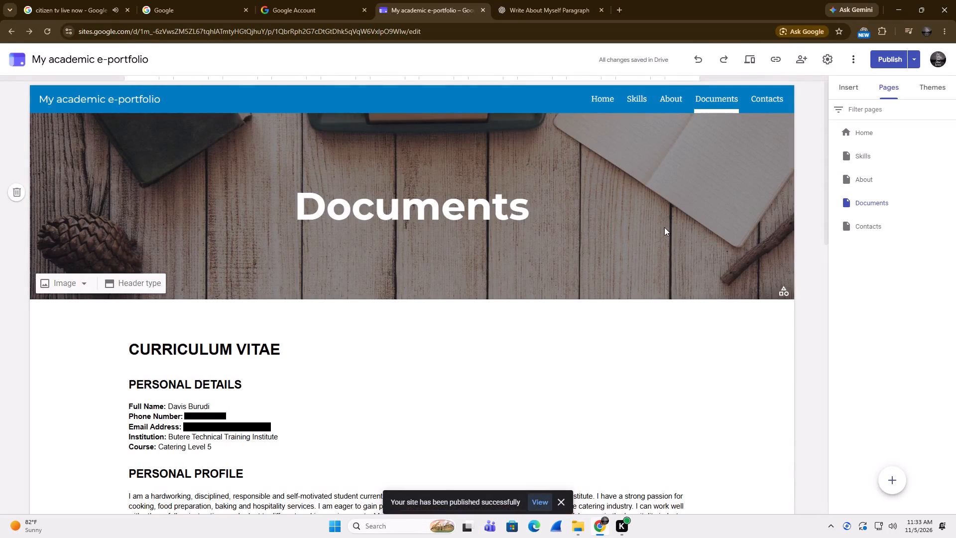
# Review the CV content and layout on the Documents page after publishing.
pyautogui.scroll(-16, 661, 231)
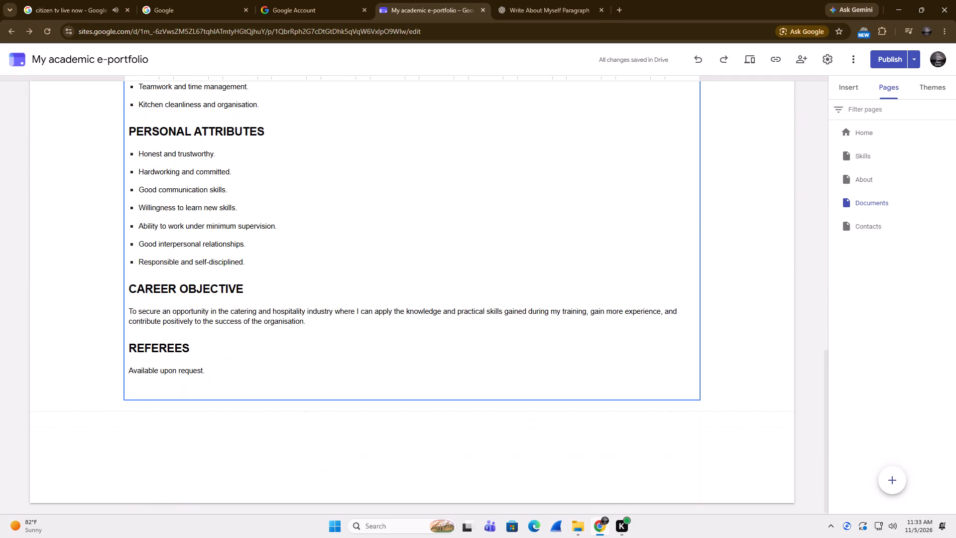
pyautogui.scroll(-7, 645, 249)
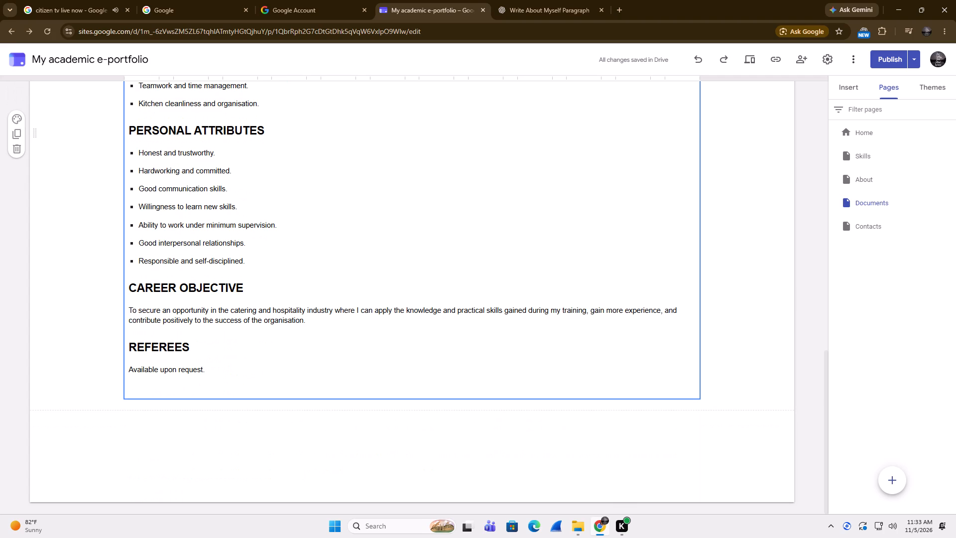
pyautogui.scroll(7, 550, 217)
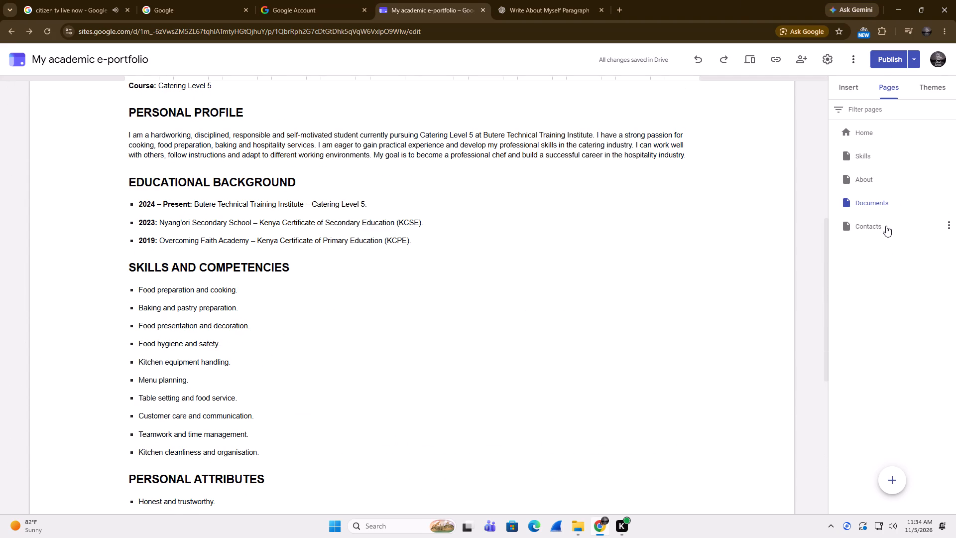
# Add a new site page named Assessments.
pyautogui.click(891, 480)
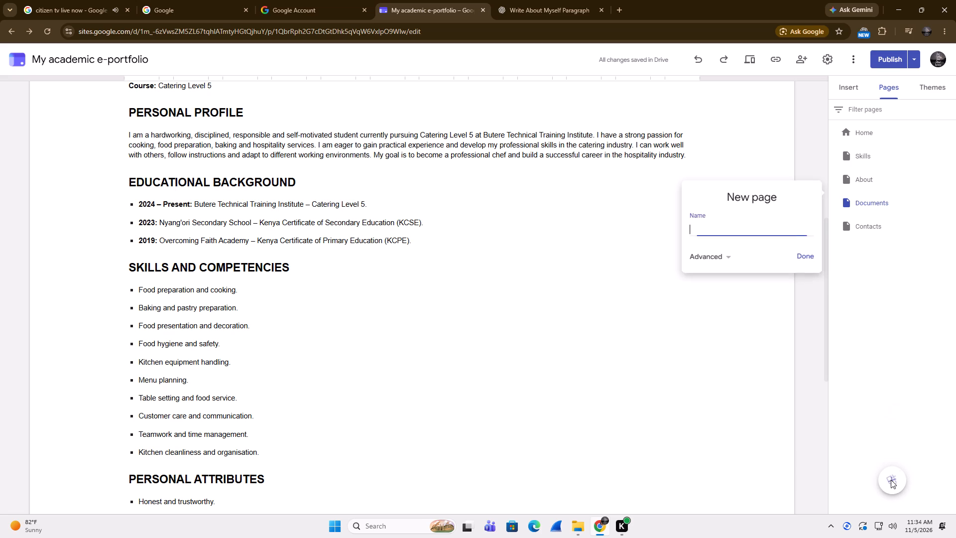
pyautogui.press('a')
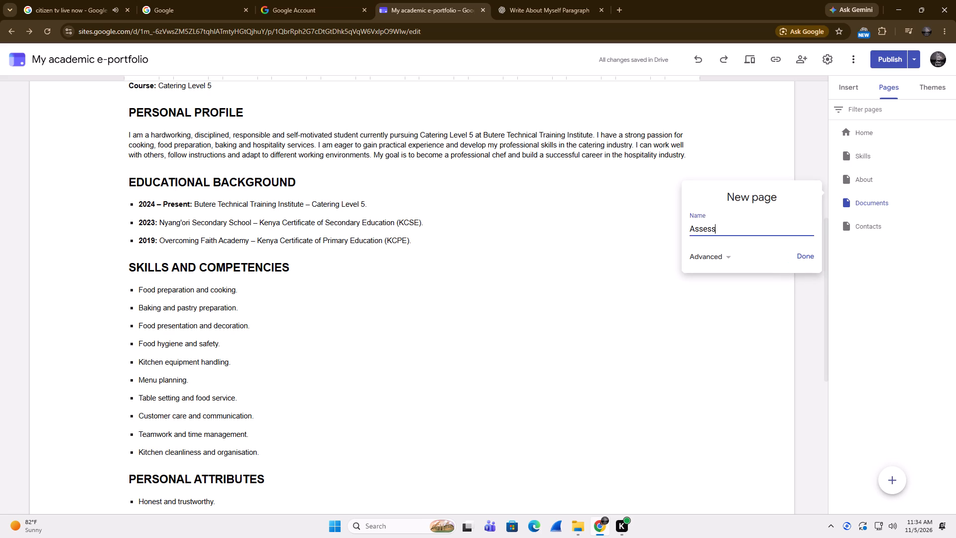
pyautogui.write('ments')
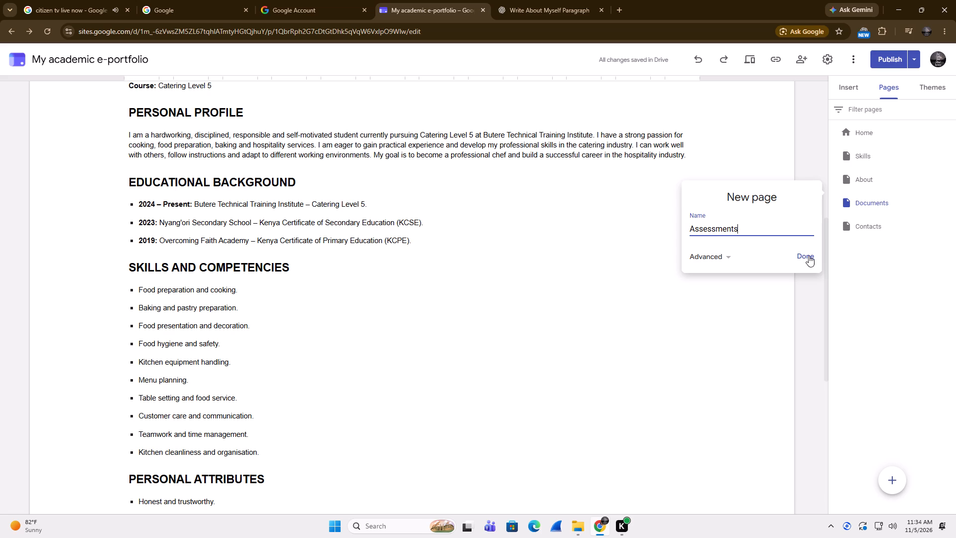
pyautogui.click(805, 258)
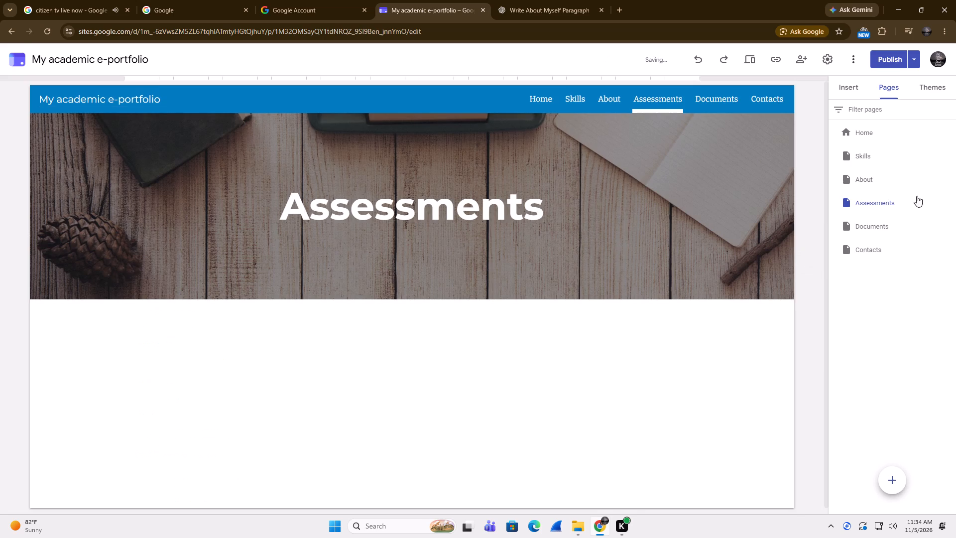
# Add a subpage named Written Assessments under the Assessments page.
pyautogui.click(950, 201)
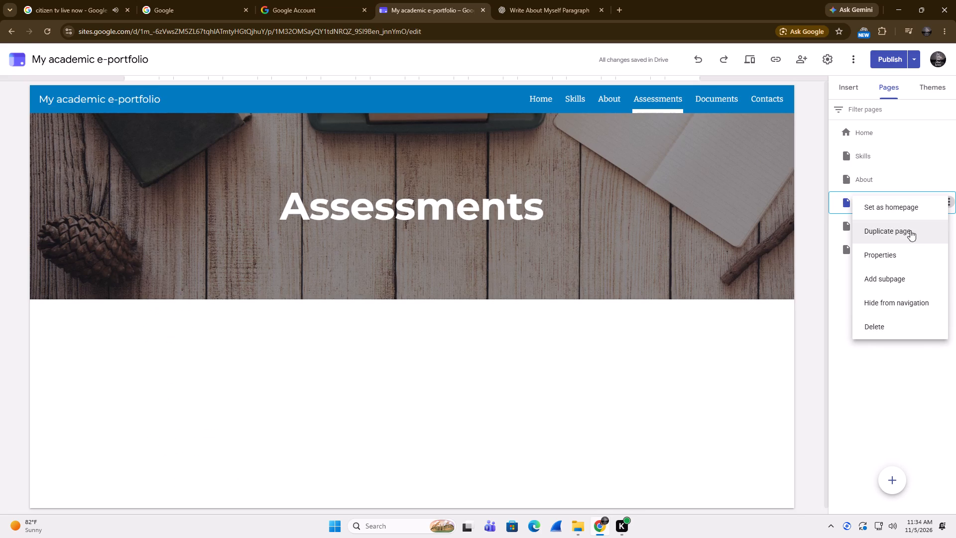
pyautogui.click(886, 281)
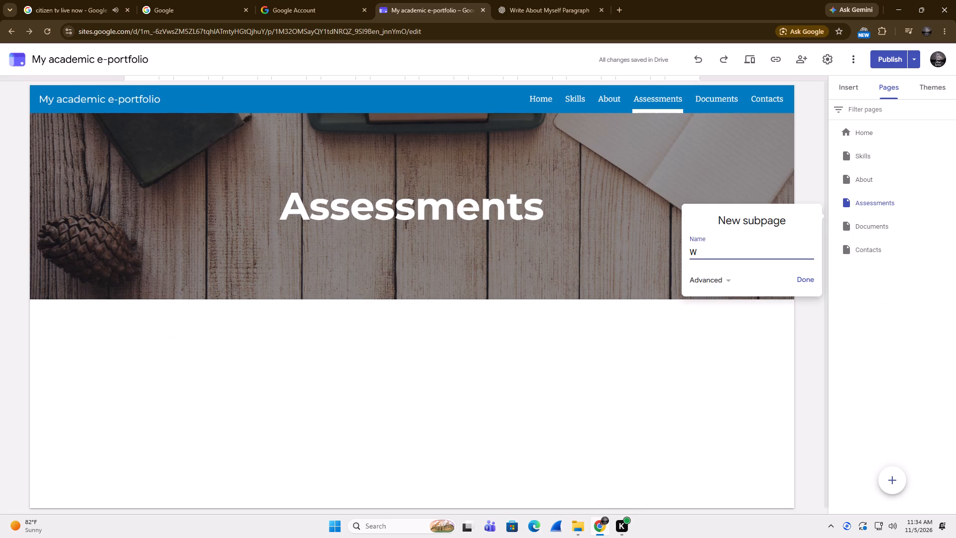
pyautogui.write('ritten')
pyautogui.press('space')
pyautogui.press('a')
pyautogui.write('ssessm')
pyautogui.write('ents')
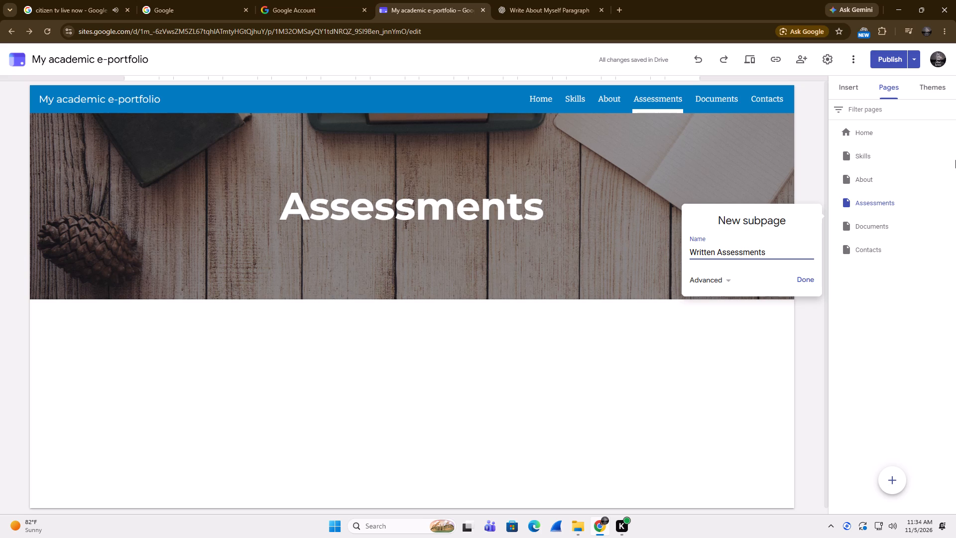
pyautogui.click(810, 280)
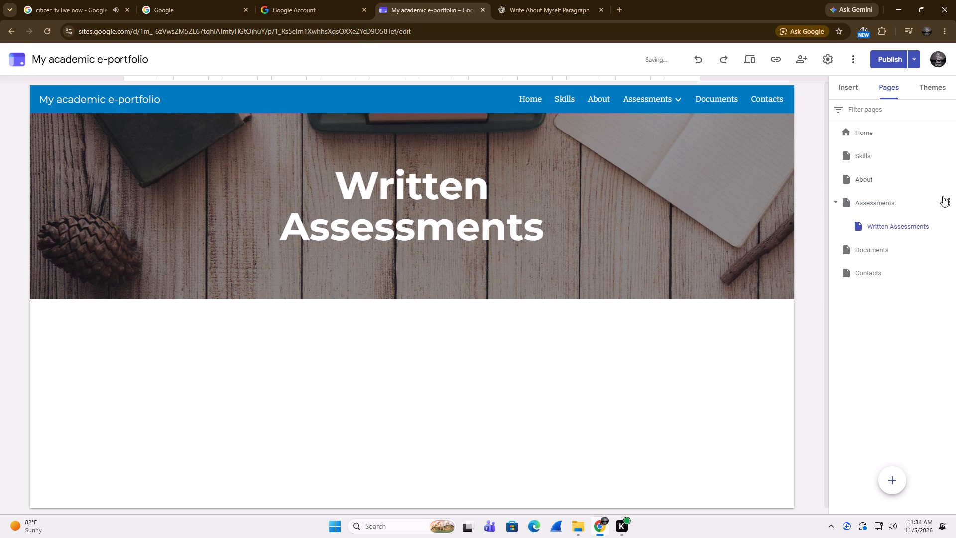
# Publish the e-portfolio site with the new Assessments pages.
pyautogui.click(950, 195)
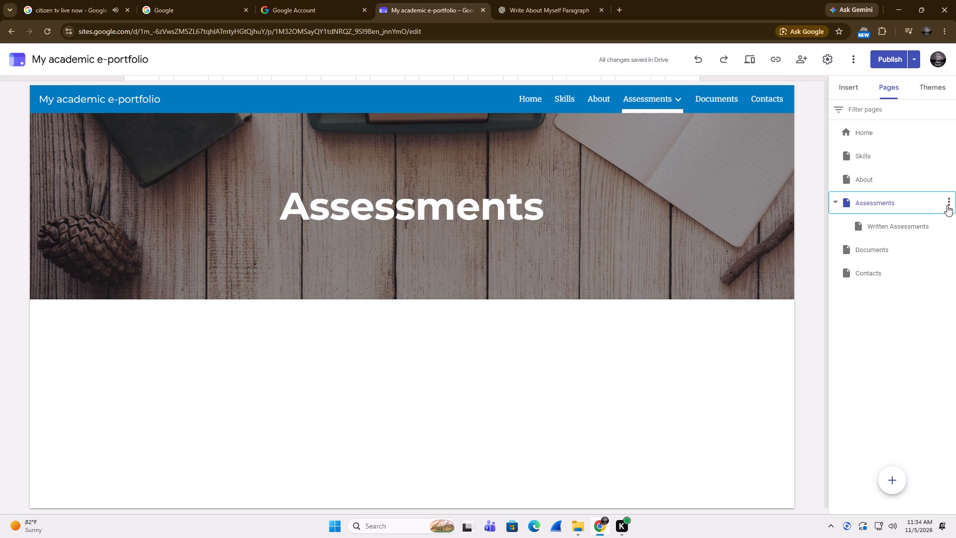
pyautogui.click(948, 205)
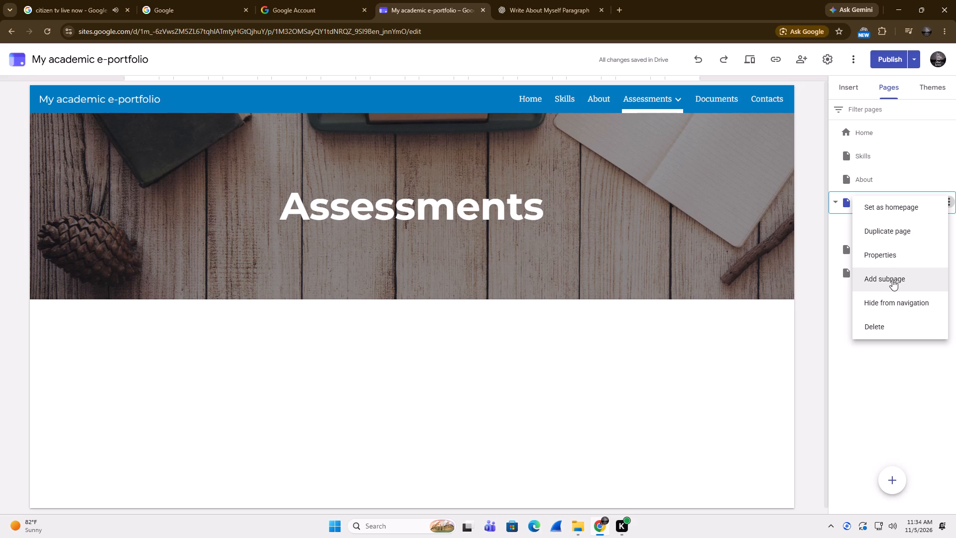
pyautogui.click(887, 57)
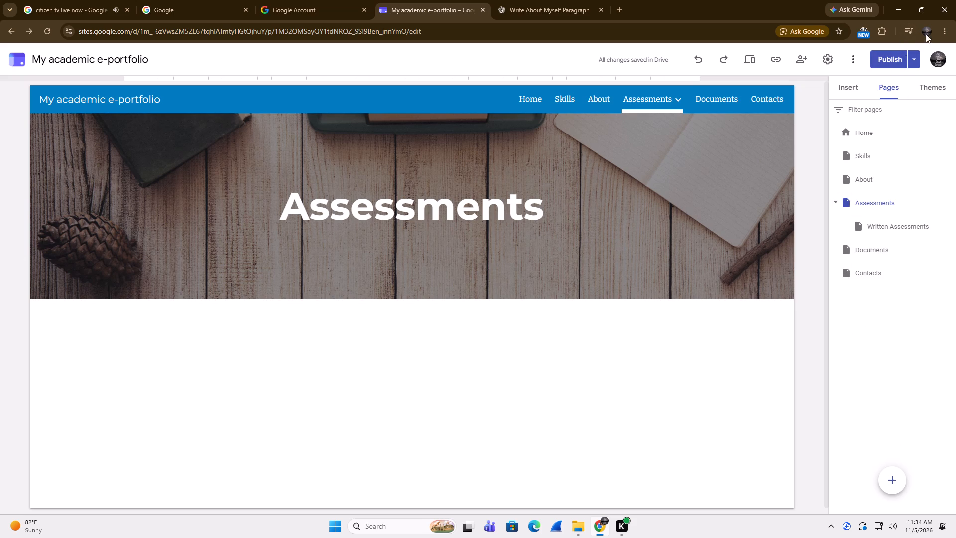
pyautogui.click(898, 55)
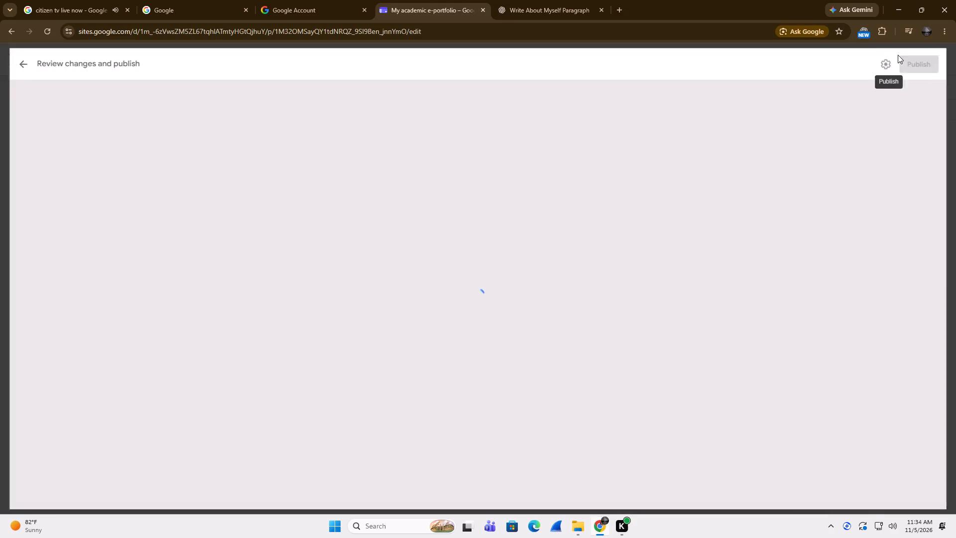
pyautogui.click(930, 57)
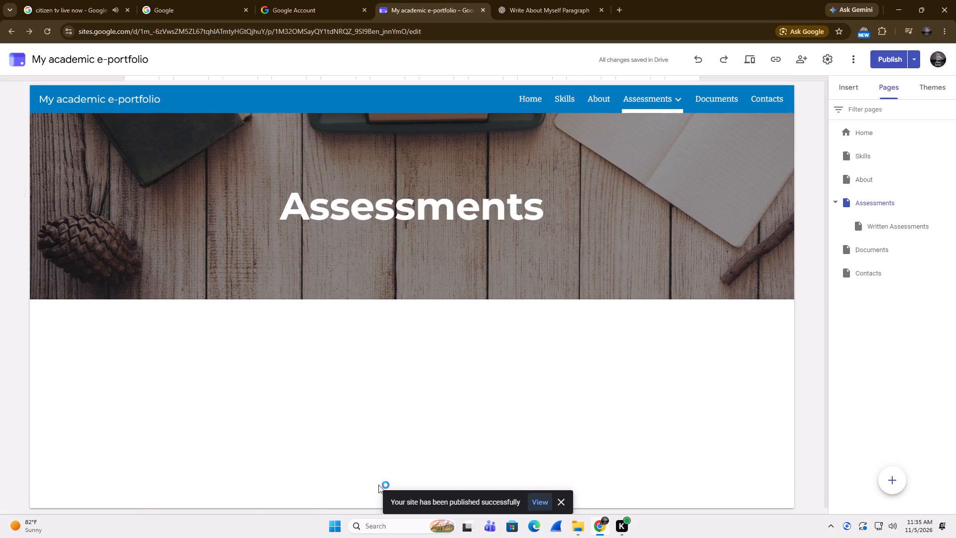
# Switch to File Explorer and check the Computer Operations folder inside the Grace folder on USB Drive (E:).
pyautogui.click(571, 531)
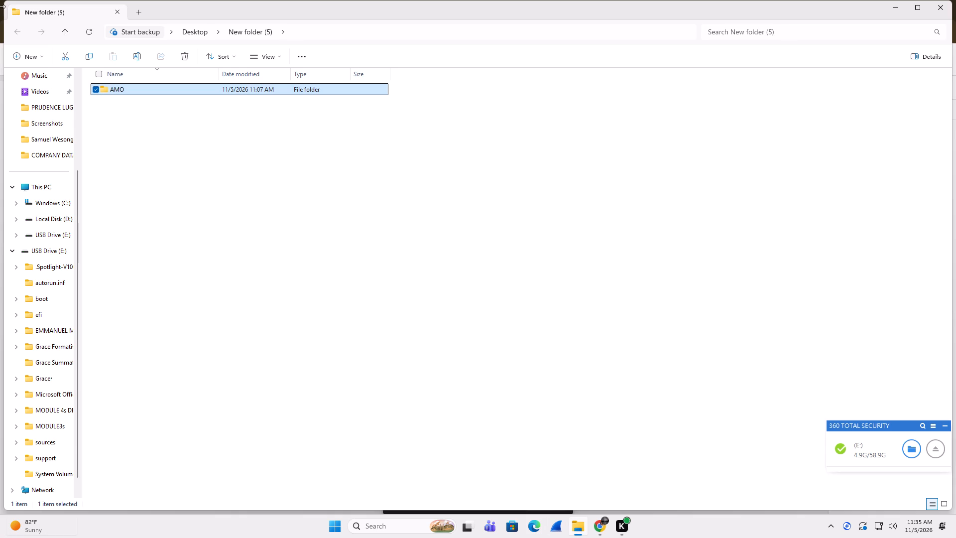
pyautogui.scroll(-1, 36, 426)
pyautogui.scroll(-5, 16, 373)
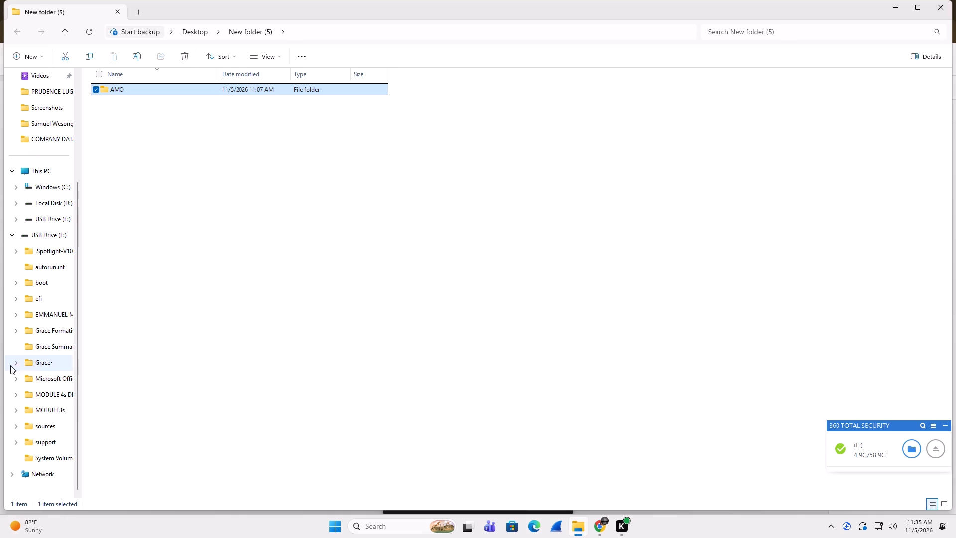
pyautogui.click(40, 364)
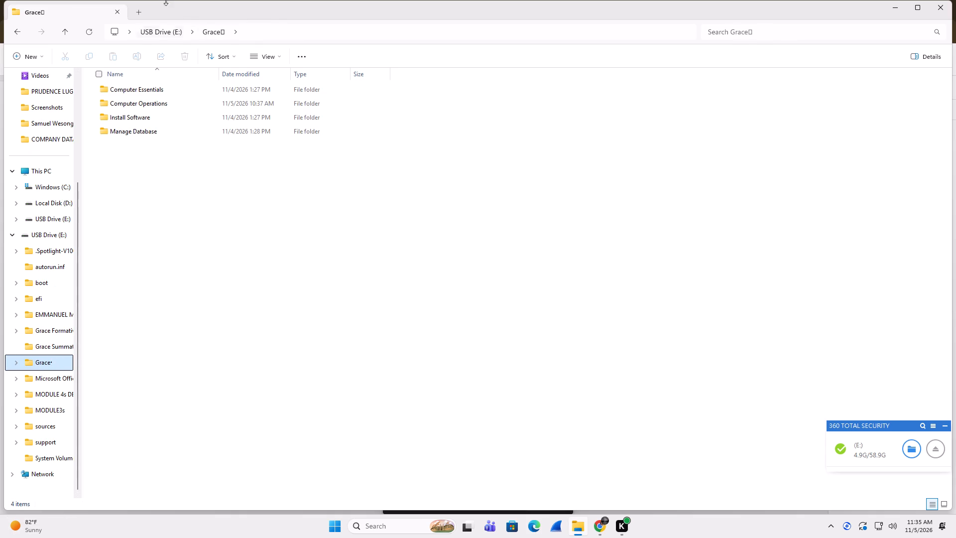
pyautogui.click(134, 100)
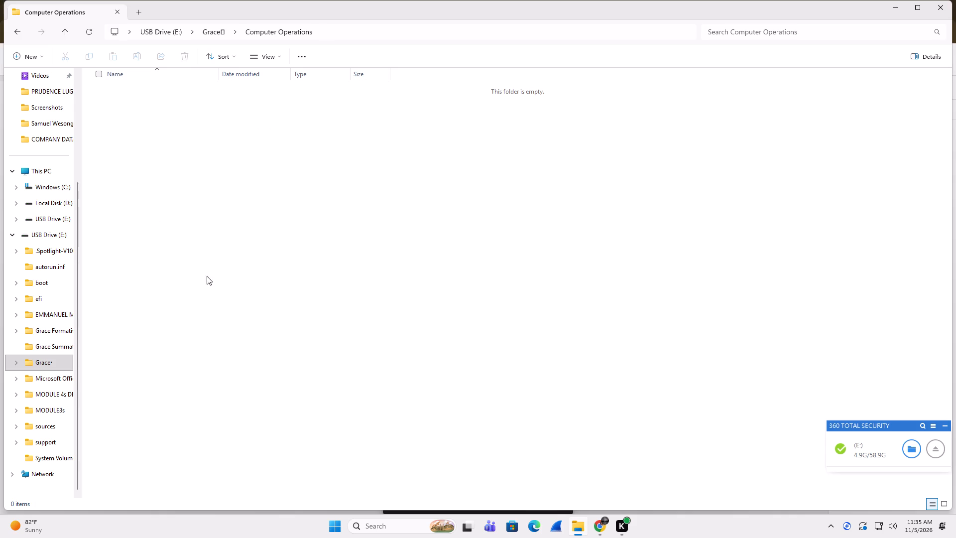
pyautogui.click(48, 368)
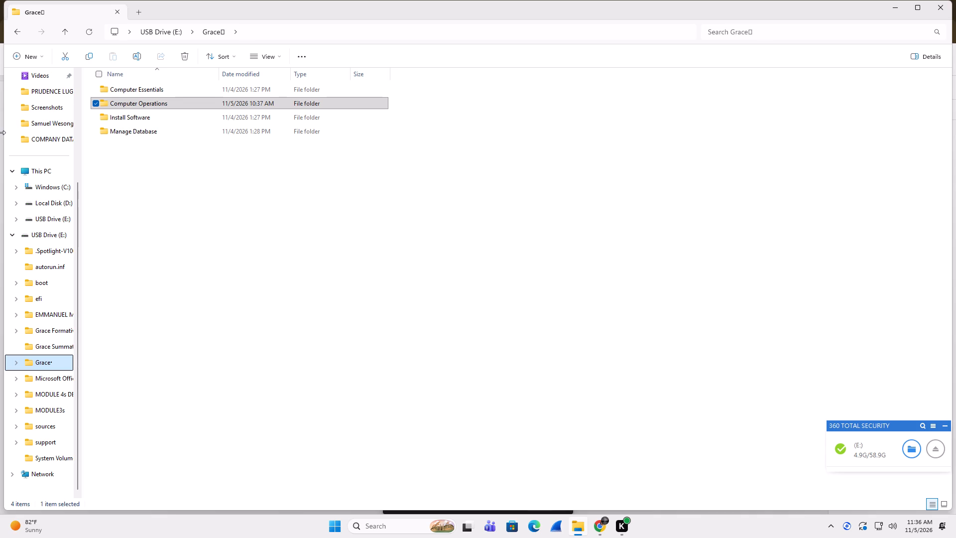
# Maximize the File Explorer window and copy the MILCAH folder from the Desktop to USB Drive (E:).
pyautogui.moveTo(2, 133); pyautogui.dragTo(756, 208)
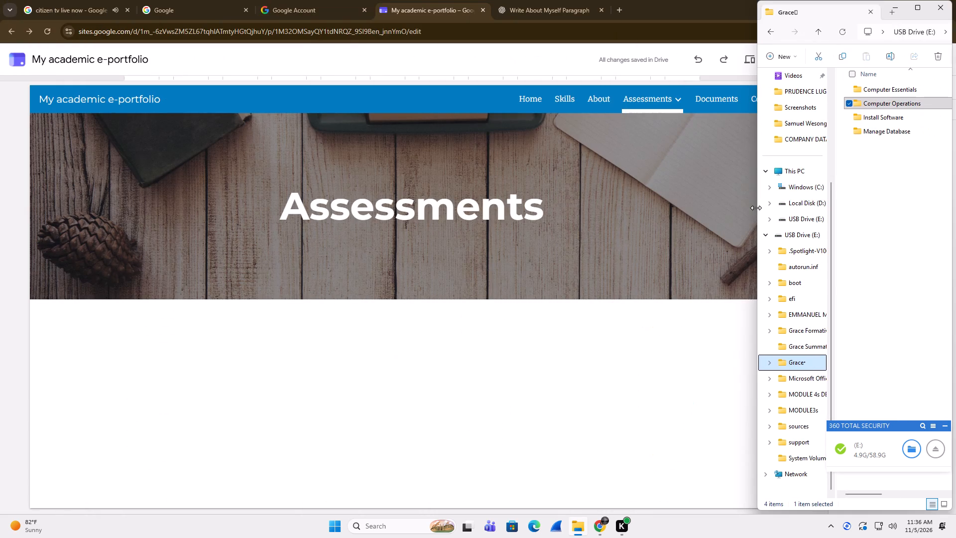
pyautogui.moveTo(756, 208); pyautogui.dragTo(752, 201)
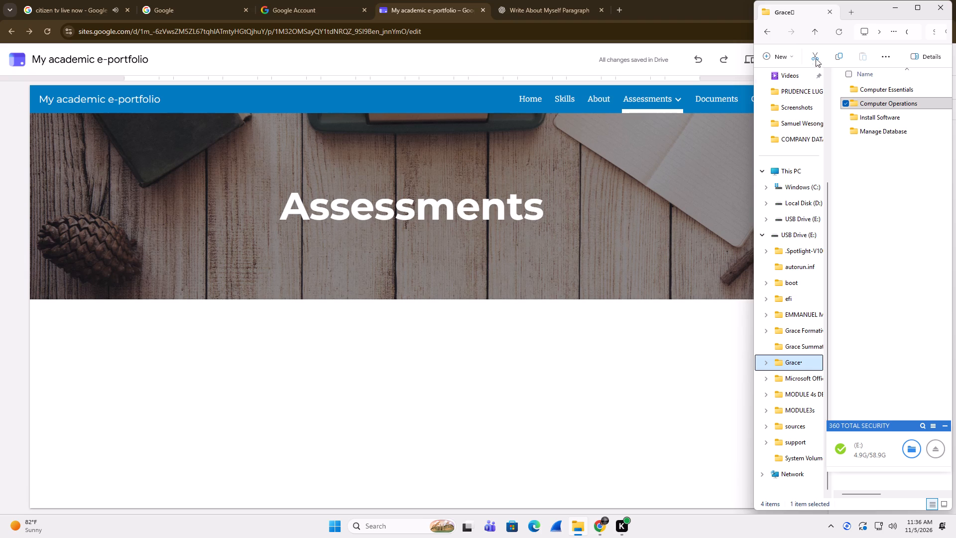
pyautogui.click(918, 6)
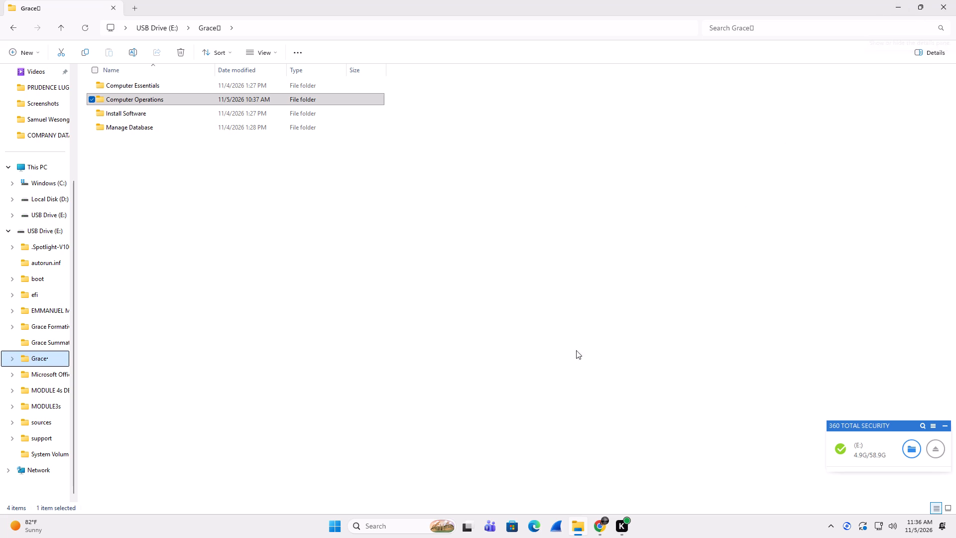
pyautogui.scroll(3, 1, 369)
pyautogui.scroll(-7, 8, 384)
pyautogui.scroll(3, 22, 204)
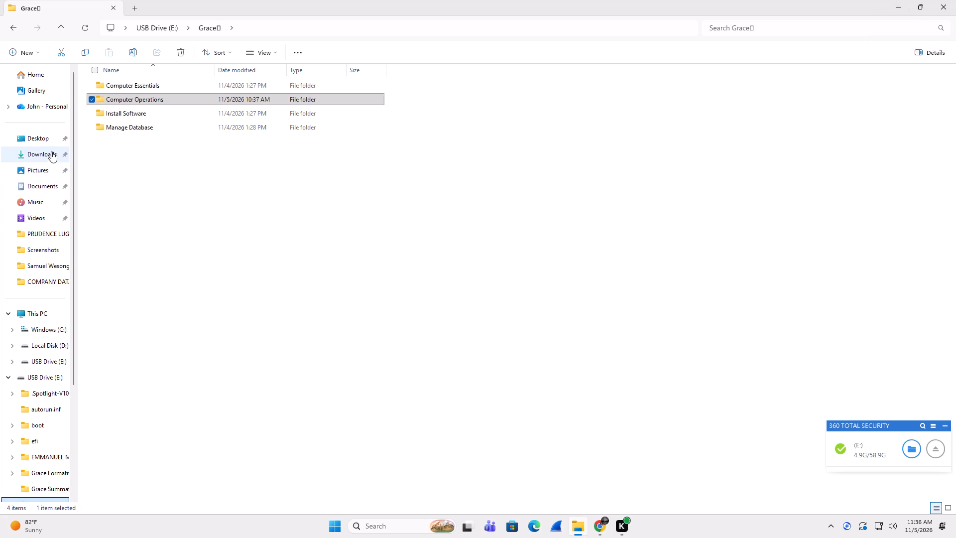
pyautogui.click(50, 144)
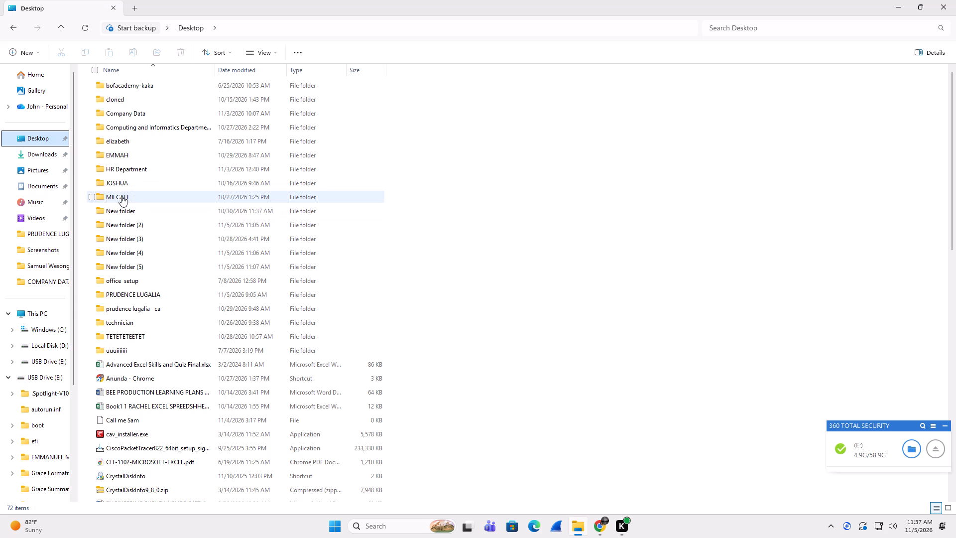
pyautogui.moveTo(121, 196); pyautogui.dragTo(66, 359)
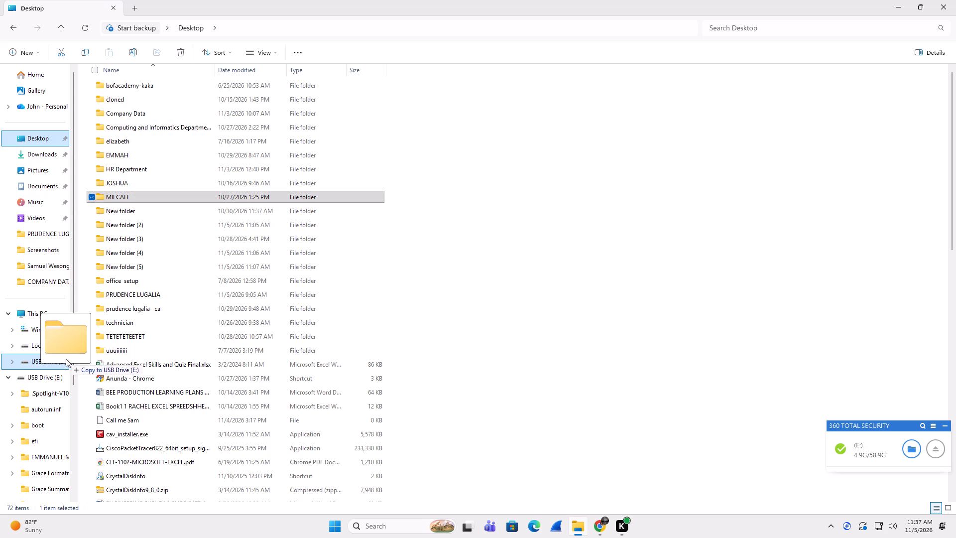
pyautogui.moveTo(66, 359); pyautogui.dragTo(66, 360)
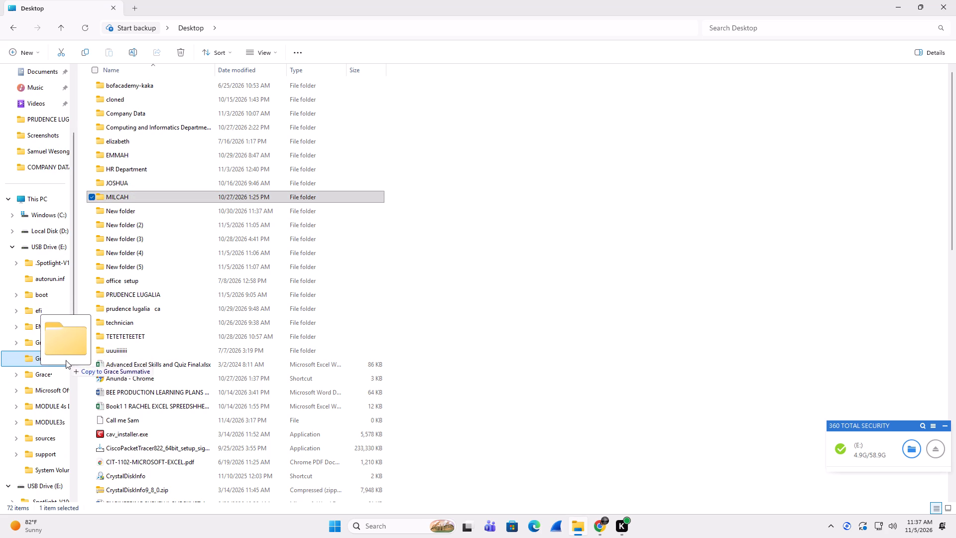
pyautogui.moveTo(66, 360); pyautogui.dragTo(70, 345)
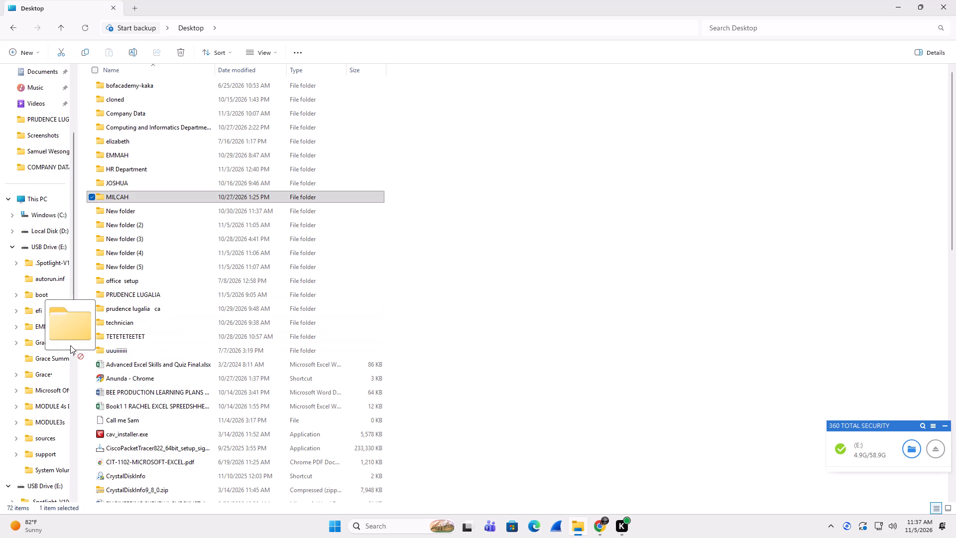
pyautogui.moveTo(70, 345); pyautogui.dragTo(65, 311)
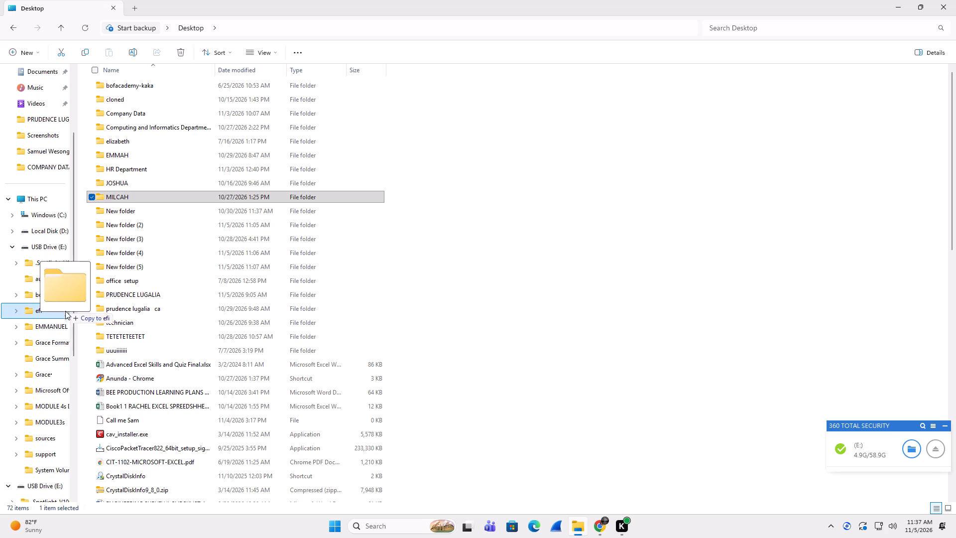
pyautogui.moveTo(65, 311); pyautogui.dragTo(77, 231)
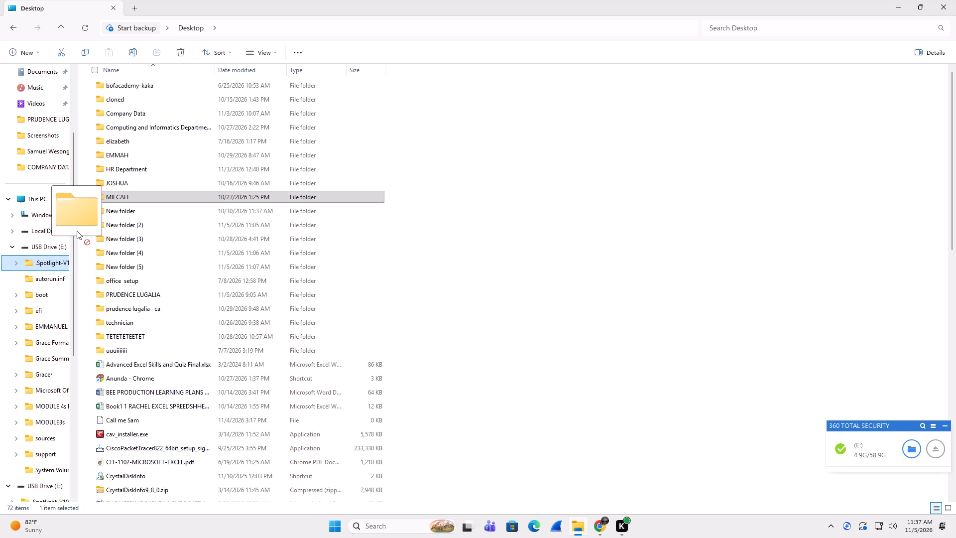
pyautogui.moveTo(77, 231); pyautogui.dragTo(67, 241)
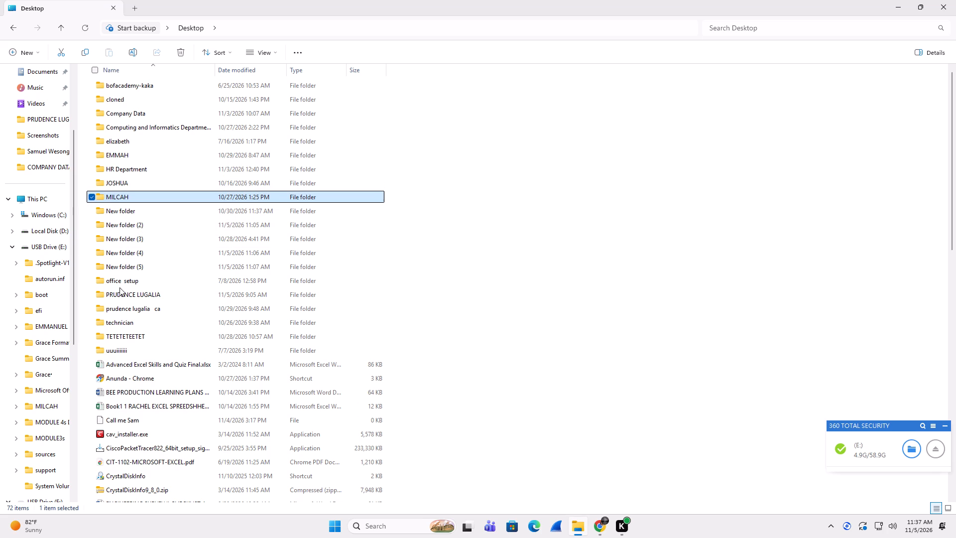
# Examine the contents of the Desktop's MILCAH folder and its HAPPY subfolder, and return to the Desktop.
pyautogui.doubleClick(233, 199)
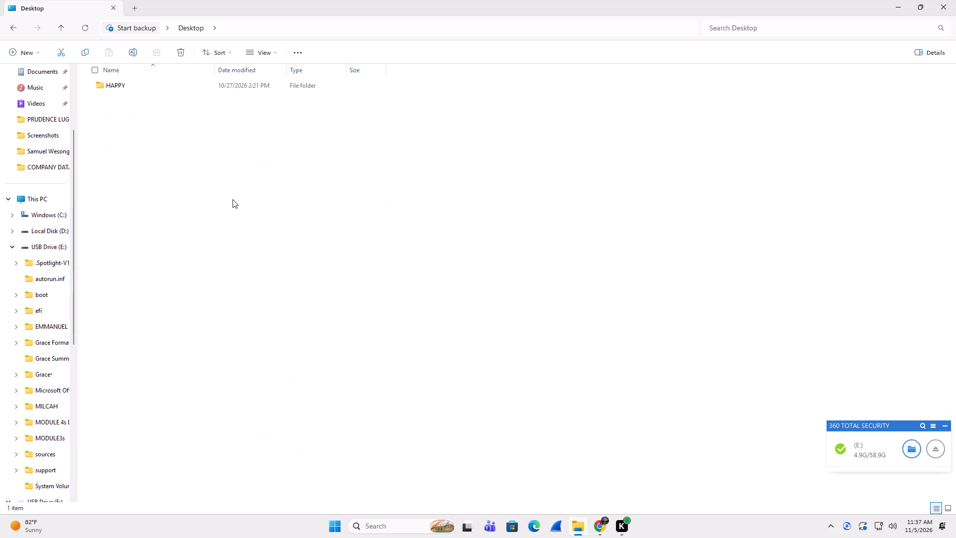
pyautogui.doubleClick(235, 84)
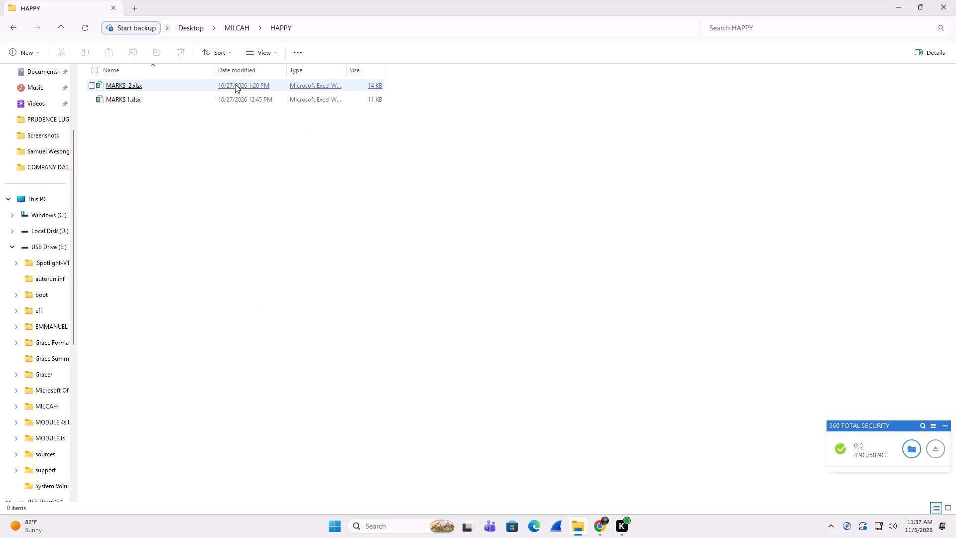
pyautogui.click(10, 32)
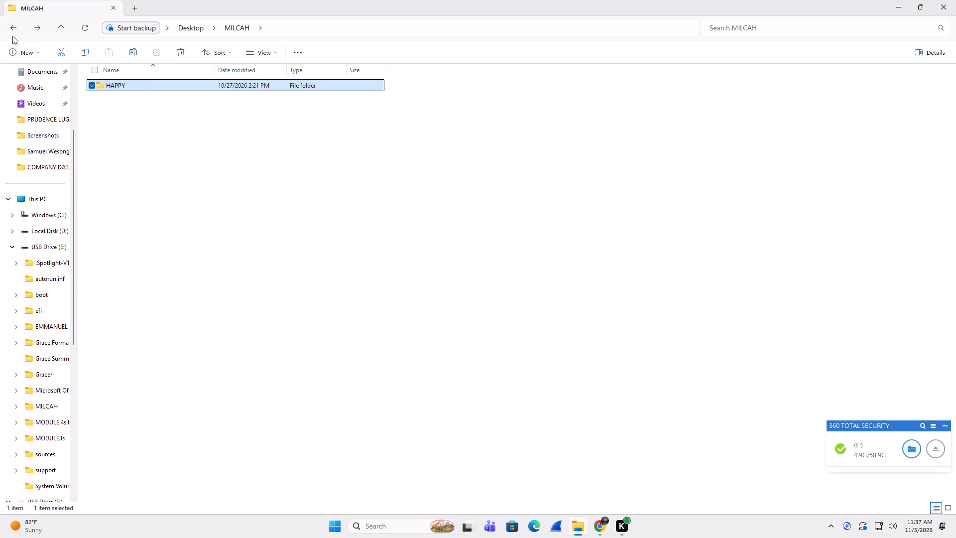
pyautogui.click(13, 32)
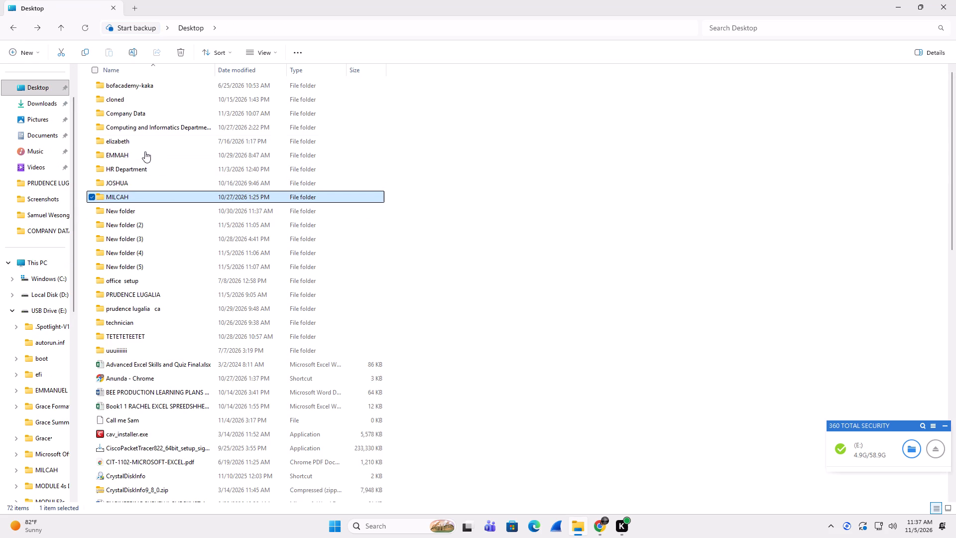
# Move the HR Department folder from the Desktop into the Desktop's MILCAH folder, and check MILCAH's contents.
pyautogui.moveTo(143, 169); pyautogui.dragTo(36, 338)
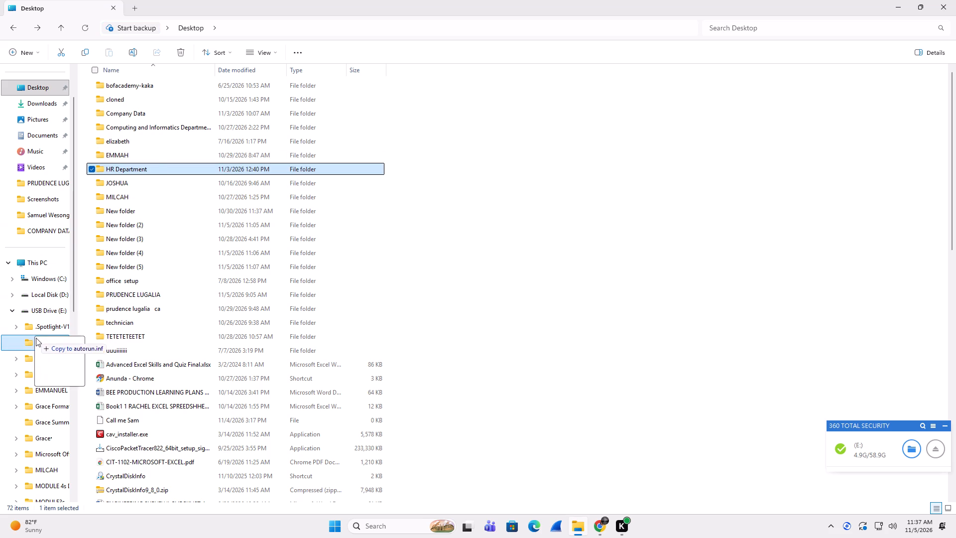
pyautogui.moveTo(36, 338); pyautogui.dragTo(41, 309)
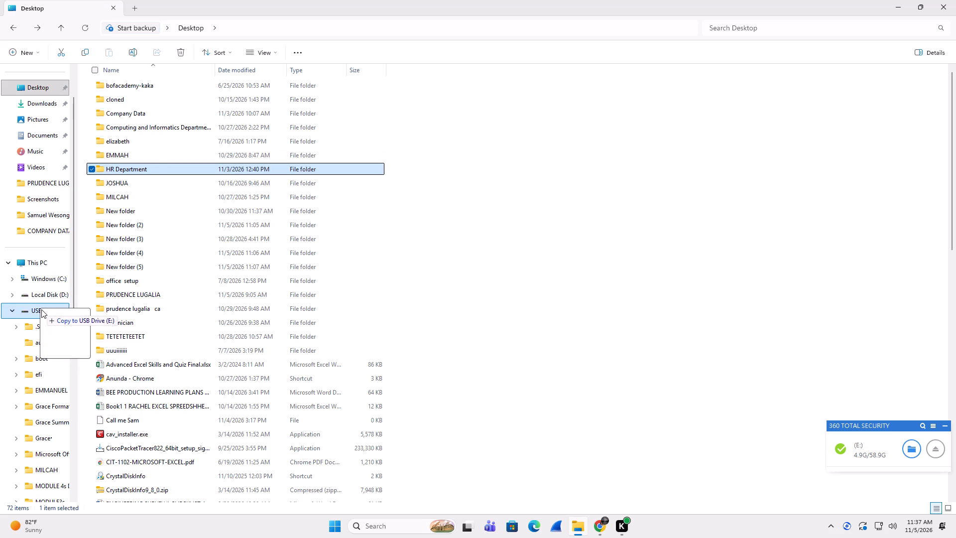
pyautogui.moveTo(41, 309); pyautogui.dragTo(32, 439)
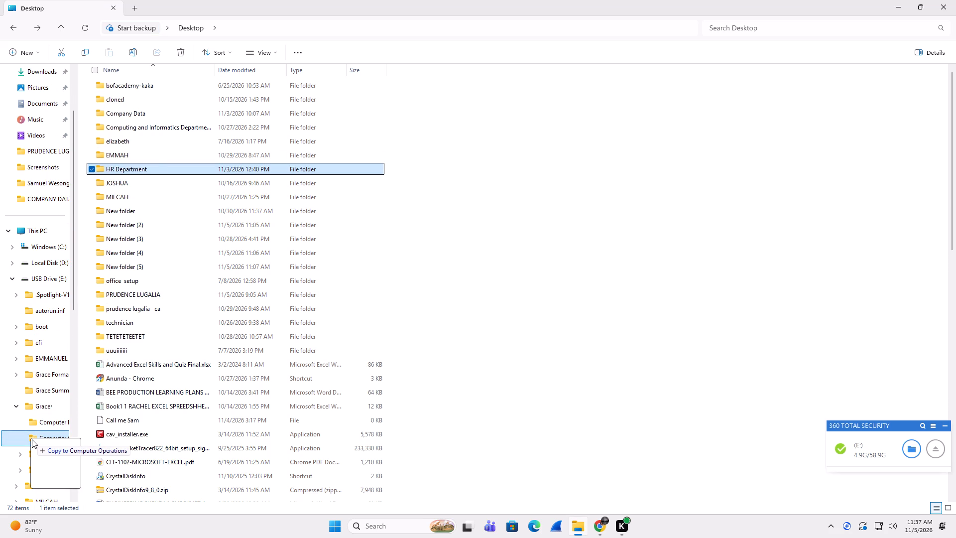
pyautogui.moveTo(32, 439); pyautogui.dragTo(29, 442)
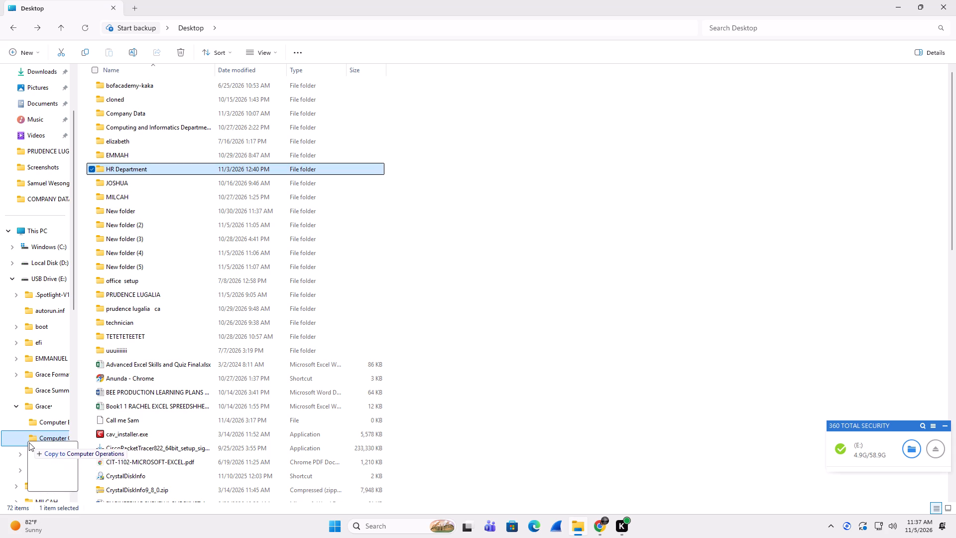
pyautogui.moveTo(29, 442); pyautogui.dragTo(29, 439)
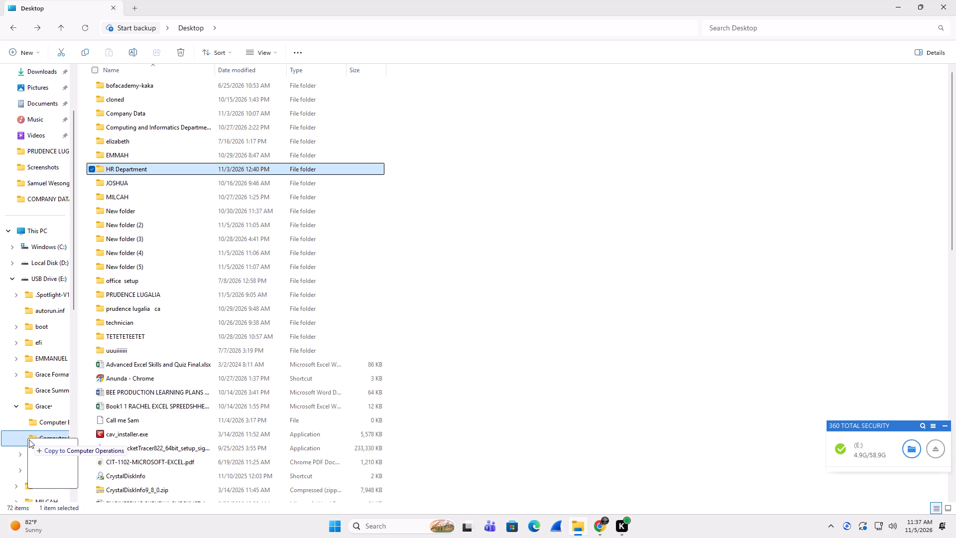
pyautogui.moveTo(29, 439); pyautogui.dragTo(30, 426)
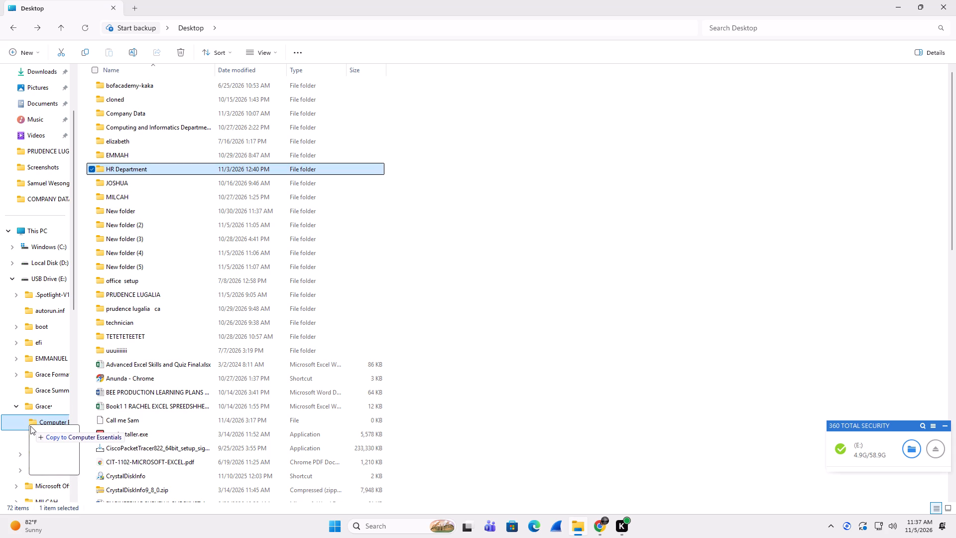
pyautogui.moveTo(30, 426); pyautogui.dragTo(30, 432)
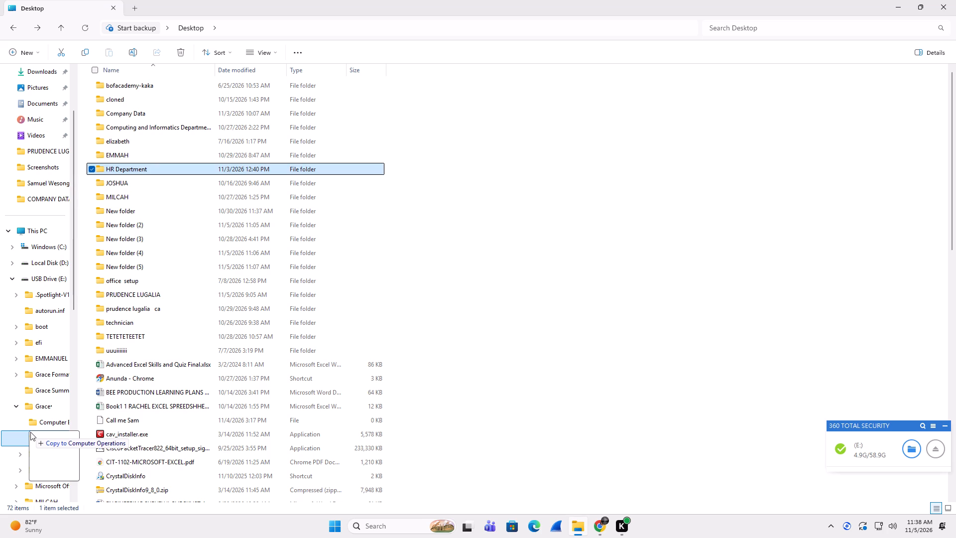
pyautogui.moveTo(30, 432); pyautogui.dragTo(30, 433)
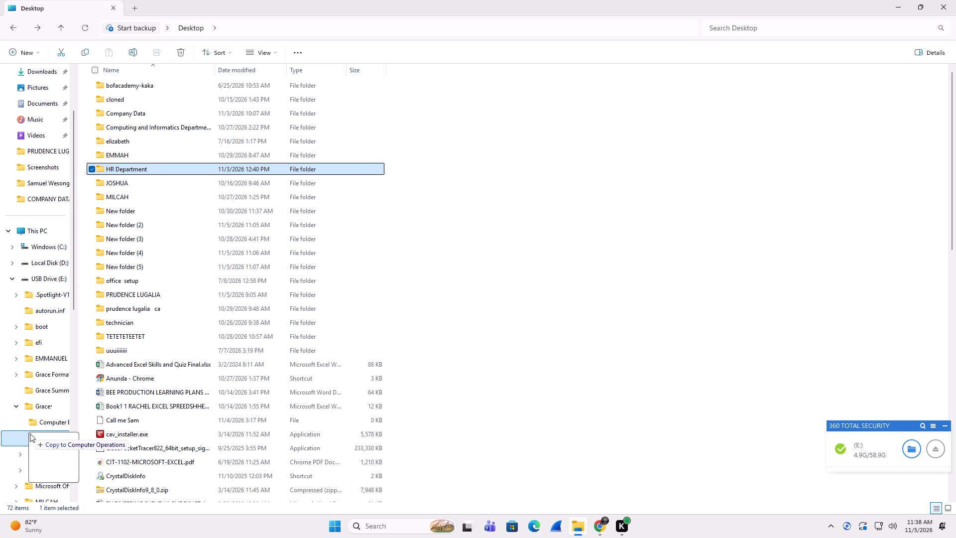
pyautogui.moveTo(30, 433); pyautogui.dragTo(271, 87)
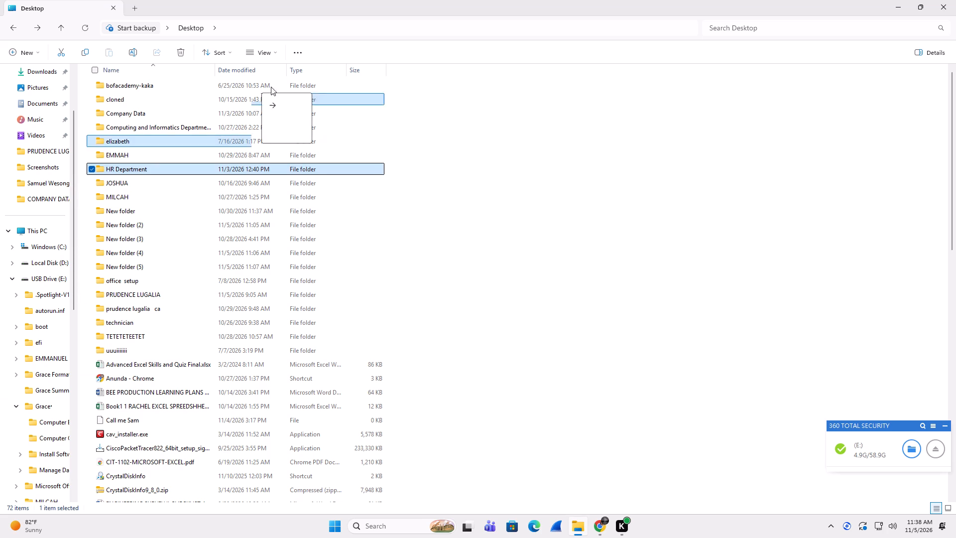
pyautogui.moveTo(271, 87); pyautogui.dragTo(251, 161)
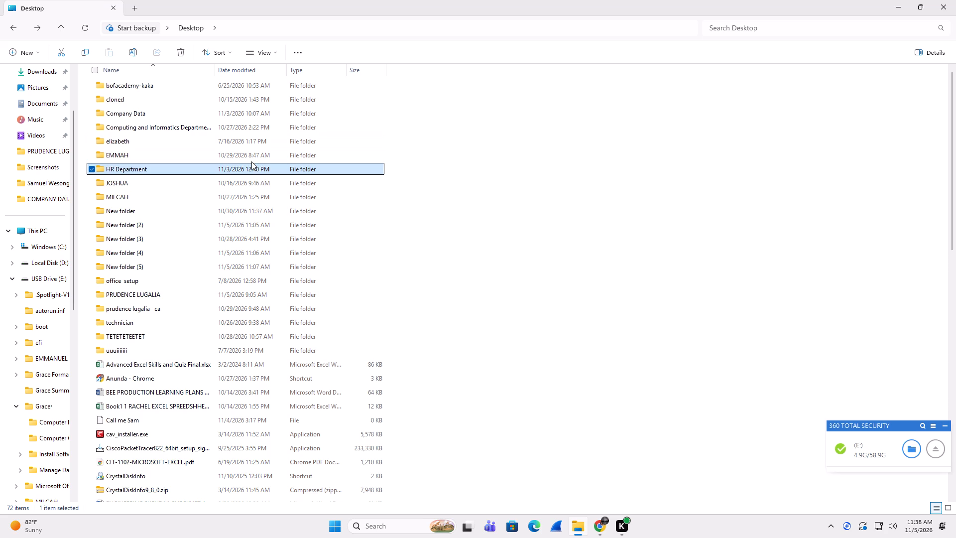
pyautogui.moveTo(250, 165); pyautogui.dragTo(238, 194)
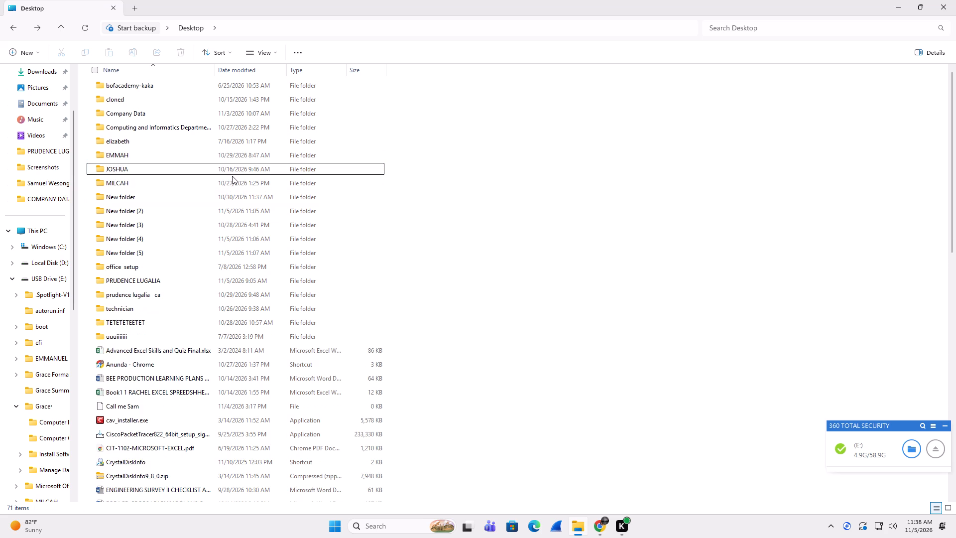
pyautogui.moveTo(210, 184); pyautogui.dragTo(162, 186)
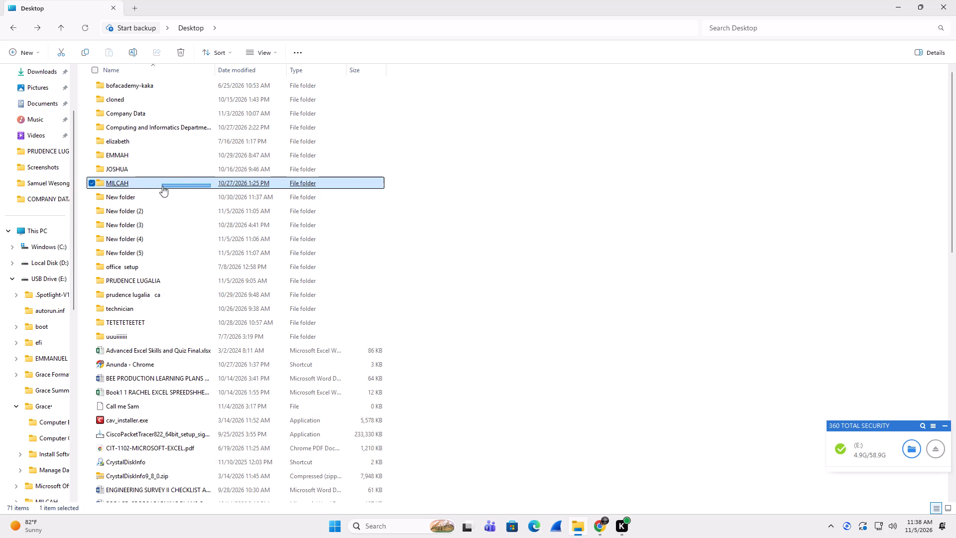
pyautogui.moveTo(162, 186); pyautogui.dragTo(163, 183)
pyautogui.click(163, 183)
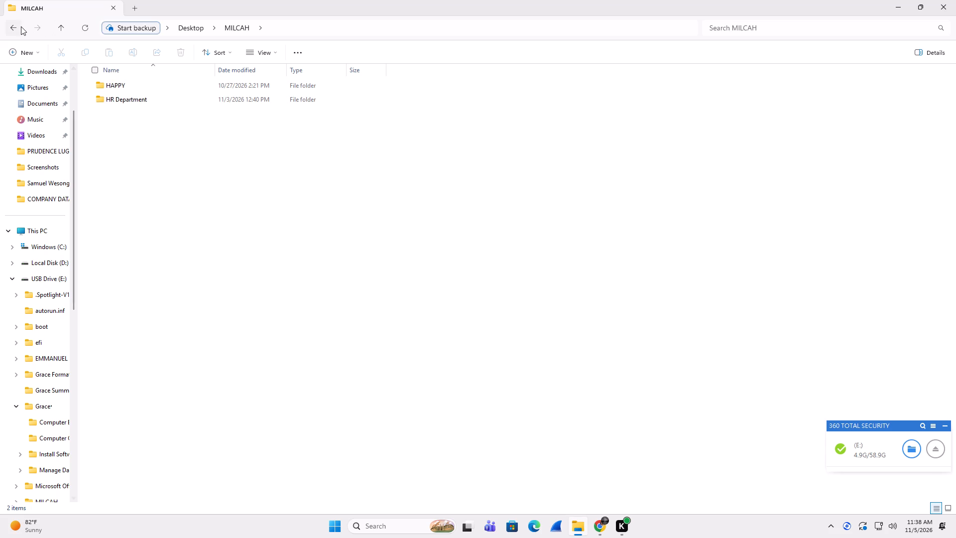
pyautogui.click(21, 26)
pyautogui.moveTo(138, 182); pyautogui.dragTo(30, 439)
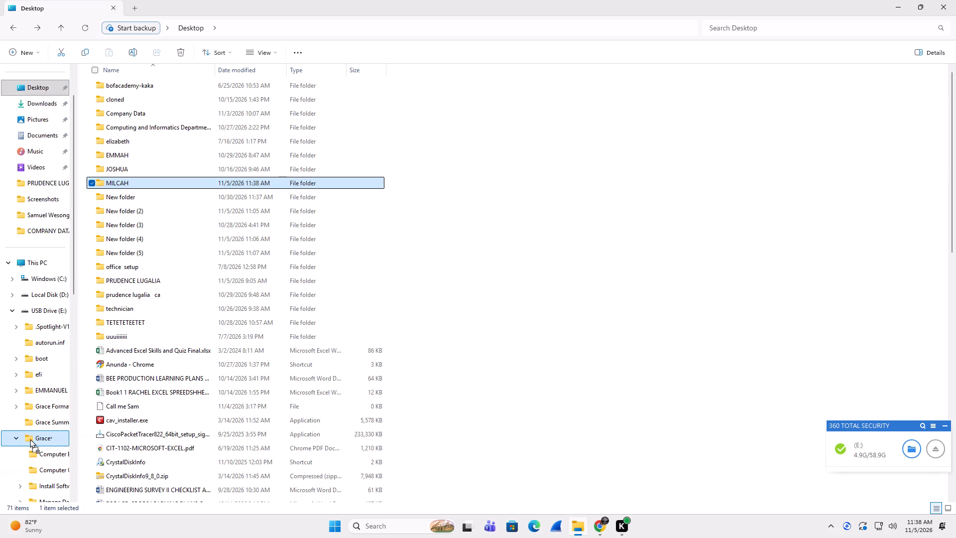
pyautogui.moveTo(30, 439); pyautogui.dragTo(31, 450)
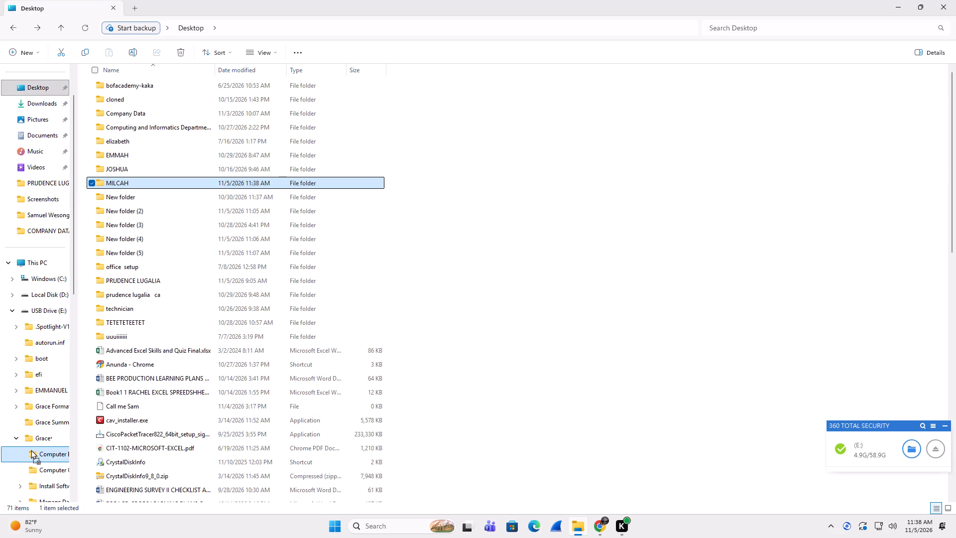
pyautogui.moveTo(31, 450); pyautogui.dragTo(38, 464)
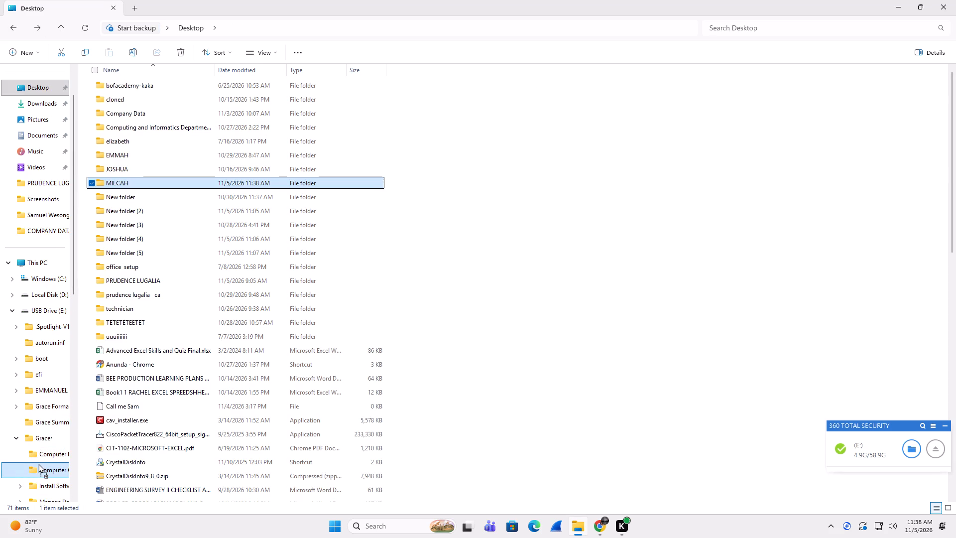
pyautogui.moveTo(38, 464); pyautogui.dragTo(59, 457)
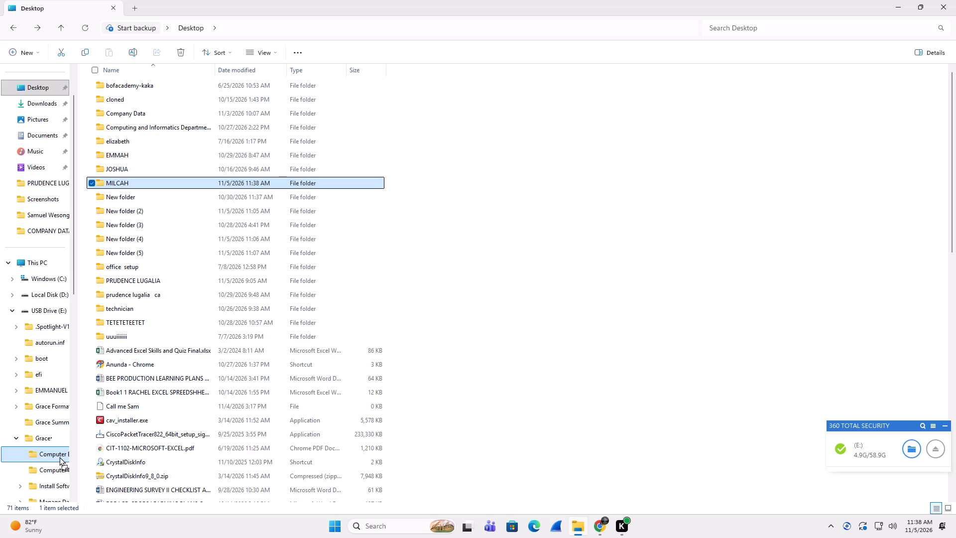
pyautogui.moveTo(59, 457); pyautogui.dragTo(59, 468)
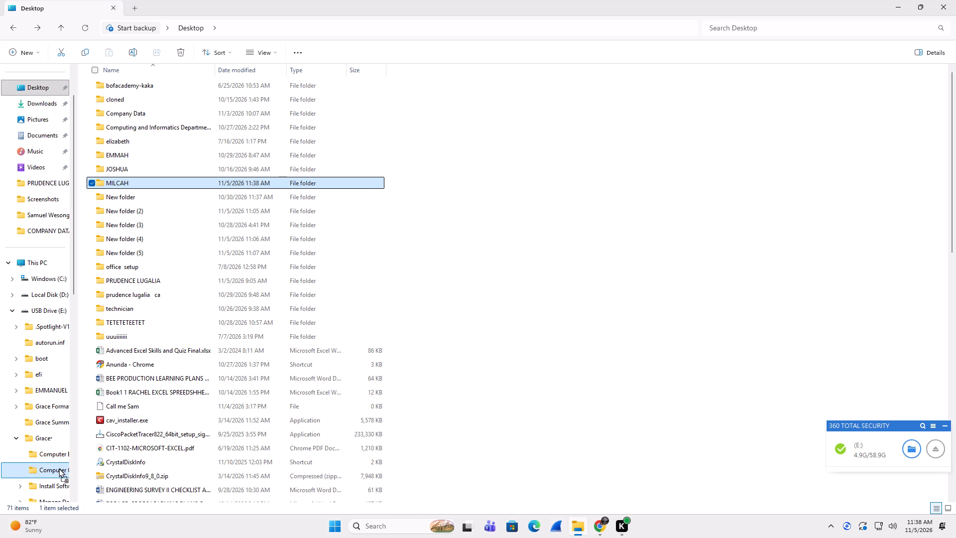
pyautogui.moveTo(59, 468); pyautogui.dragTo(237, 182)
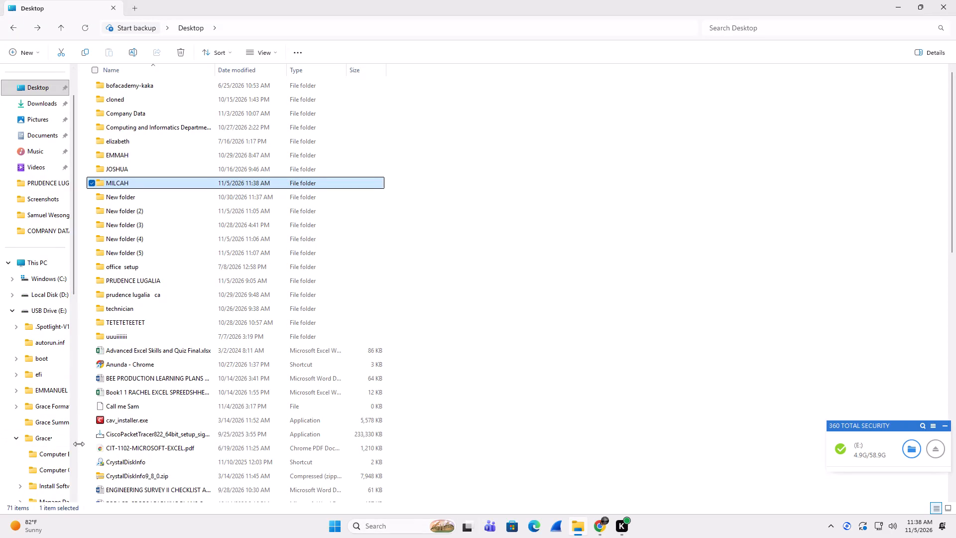
# Widen the folder tree and copy the Desktop's MILCAH folder into Grace's Computer Operations folder on USB Drive (E:).
pyautogui.moveTo(79, 444); pyautogui.dragTo(124, 444)
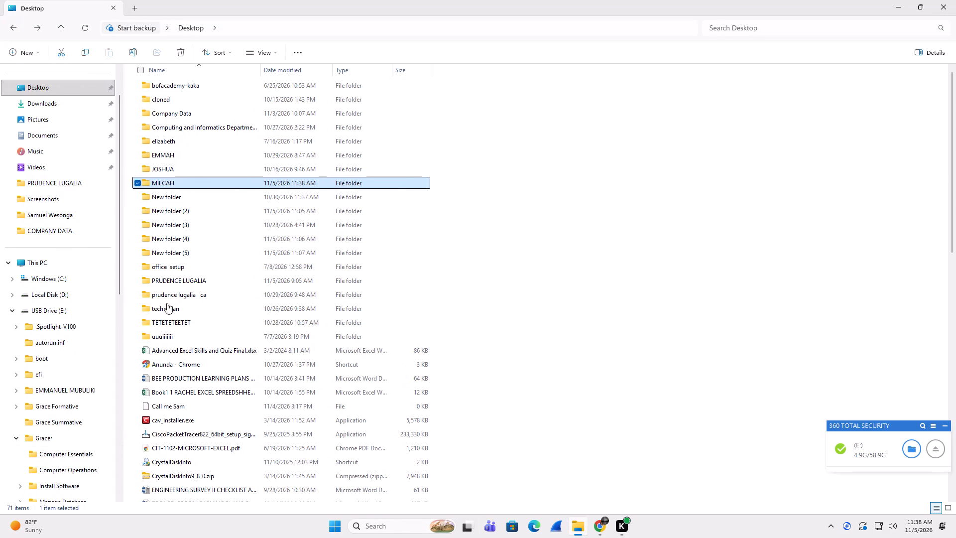
pyautogui.moveTo(183, 184); pyautogui.dragTo(91, 465)
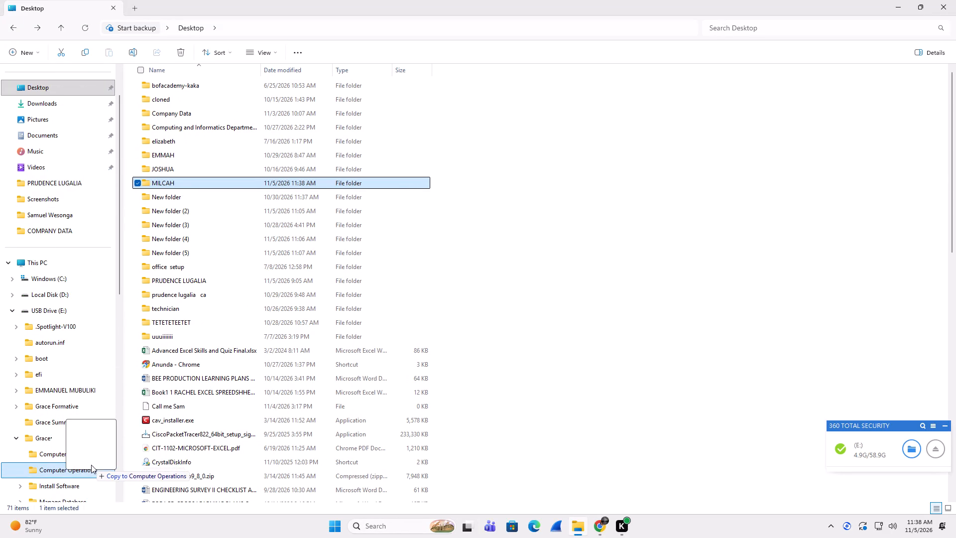
pyautogui.moveTo(91, 465); pyautogui.dragTo(97, 453)
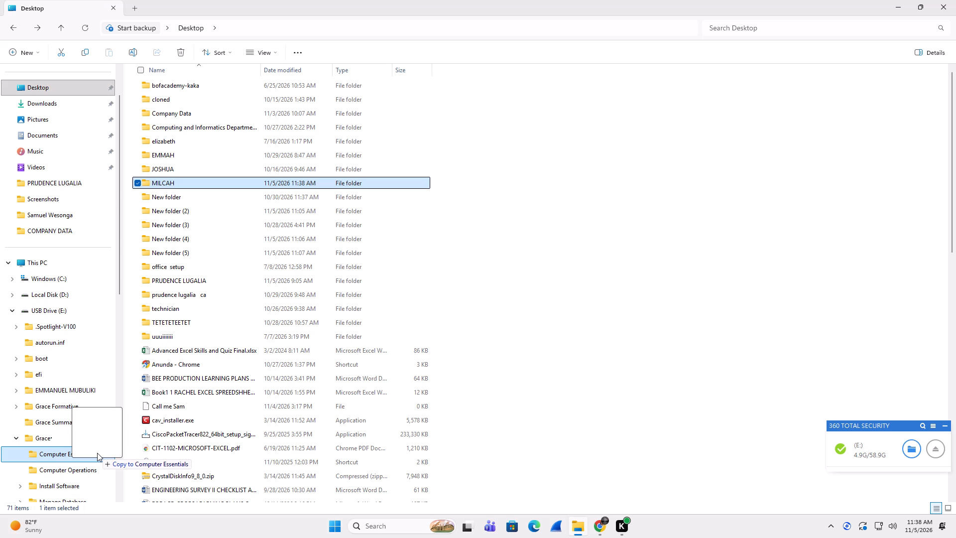
pyautogui.moveTo(97, 453); pyautogui.dragTo(97, 470)
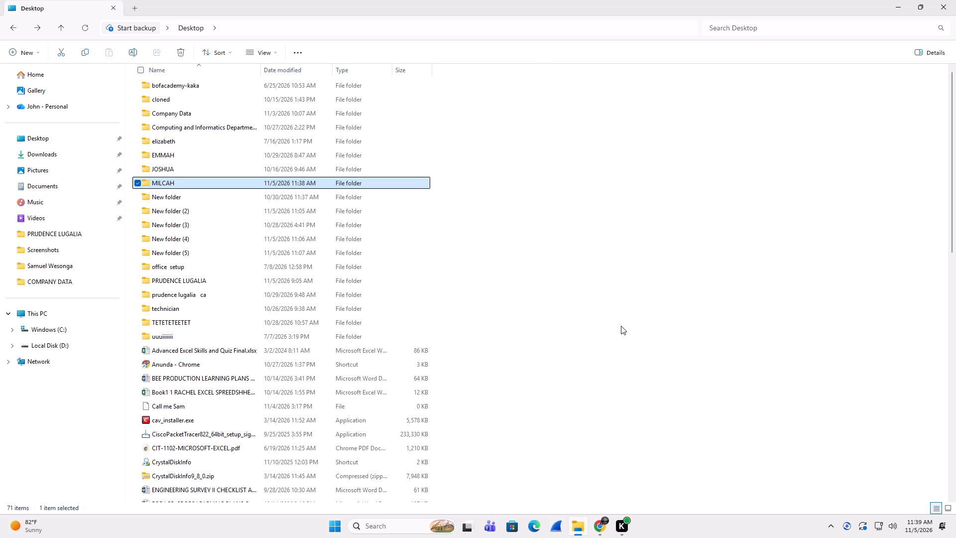
# Switch to the e-portfolio site in Chrome and add a subpage named "Practical assesment" under Assessments.
pyautogui.click(600, 527)
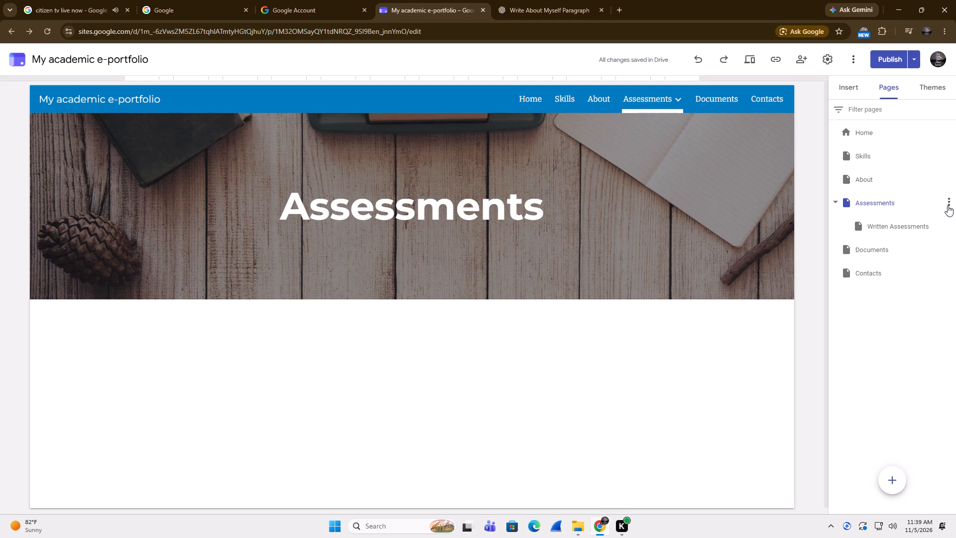
pyautogui.click(955, 203)
pyautogui.click(949, 205)
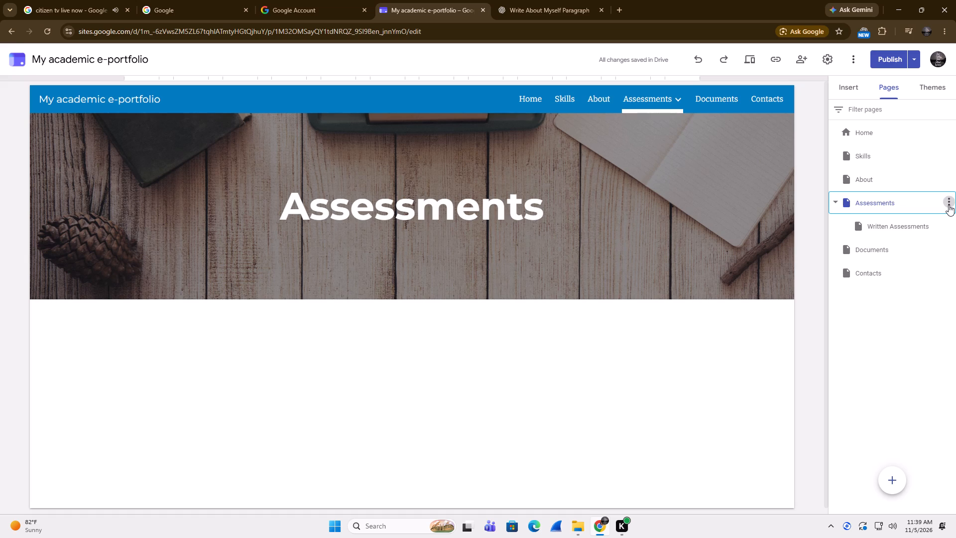
pyautogui.click(905, 277)
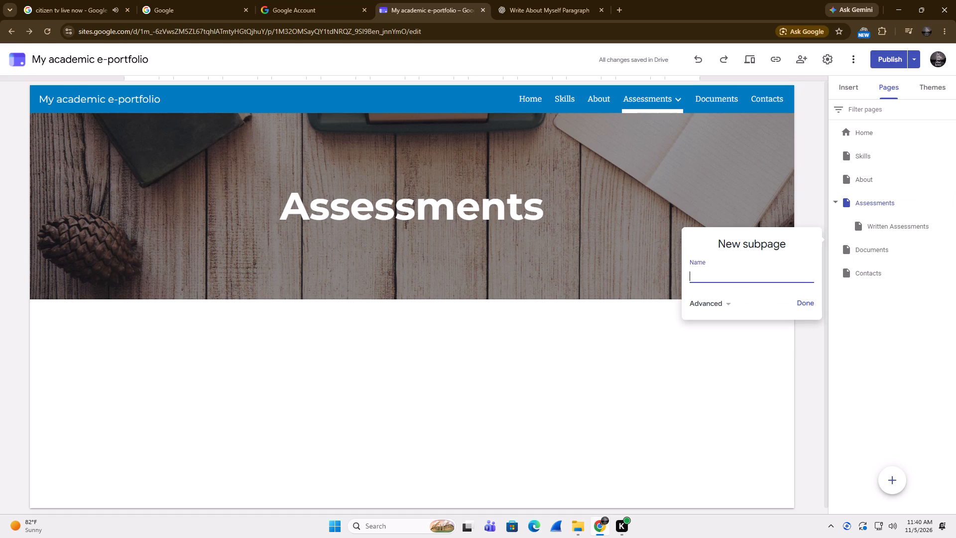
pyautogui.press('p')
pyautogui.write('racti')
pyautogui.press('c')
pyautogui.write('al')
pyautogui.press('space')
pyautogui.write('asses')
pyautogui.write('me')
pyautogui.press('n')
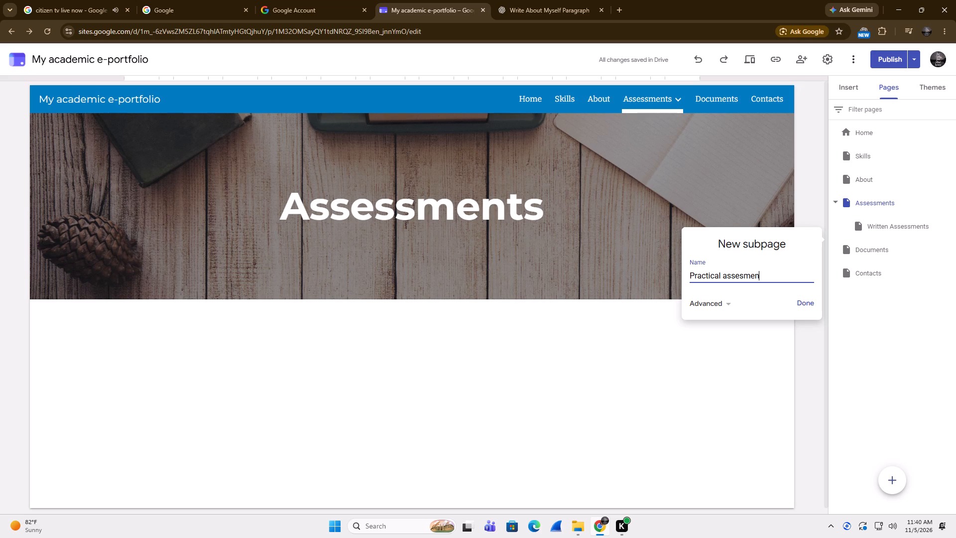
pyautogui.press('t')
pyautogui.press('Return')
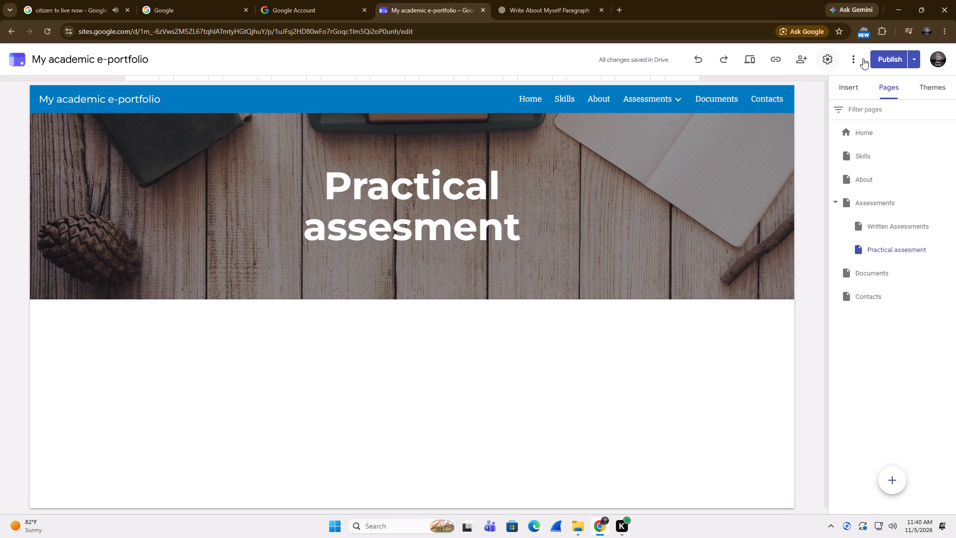
# Publish the e-portfolio site with the added Practical assesment page.
pyautogui.click(893, 56)
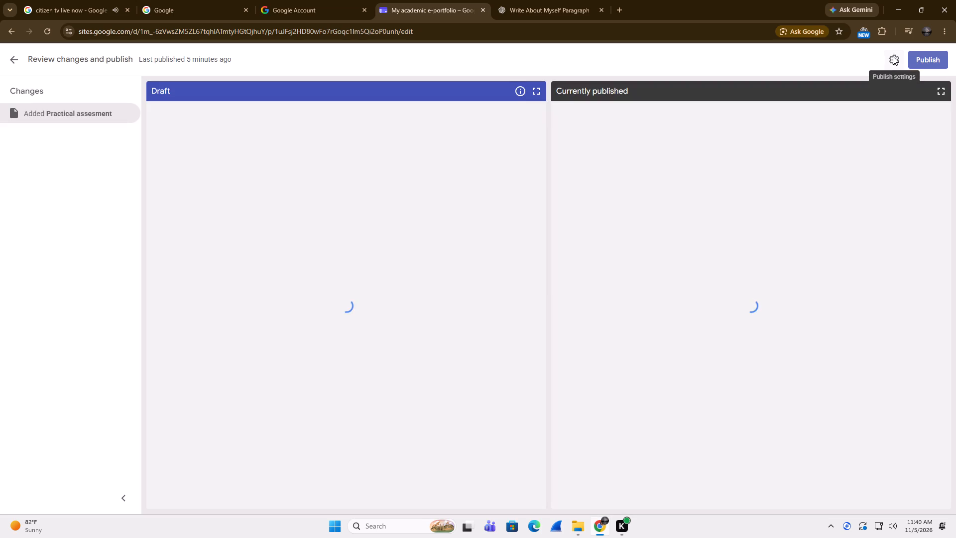
pyautogui.click(923, 64)
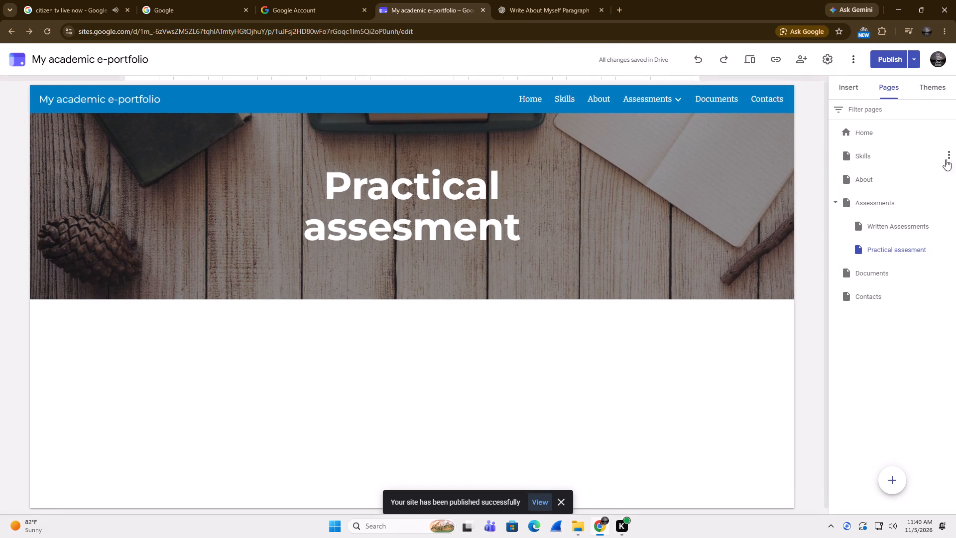
# Add a new top-level page named "Modularized" to the e-portfolio site.
pyautogui.click(894, 480)
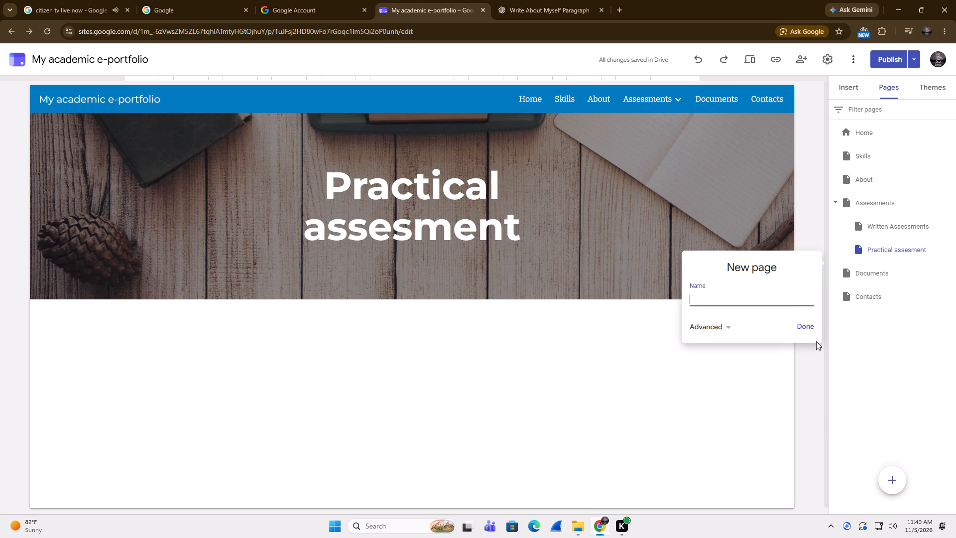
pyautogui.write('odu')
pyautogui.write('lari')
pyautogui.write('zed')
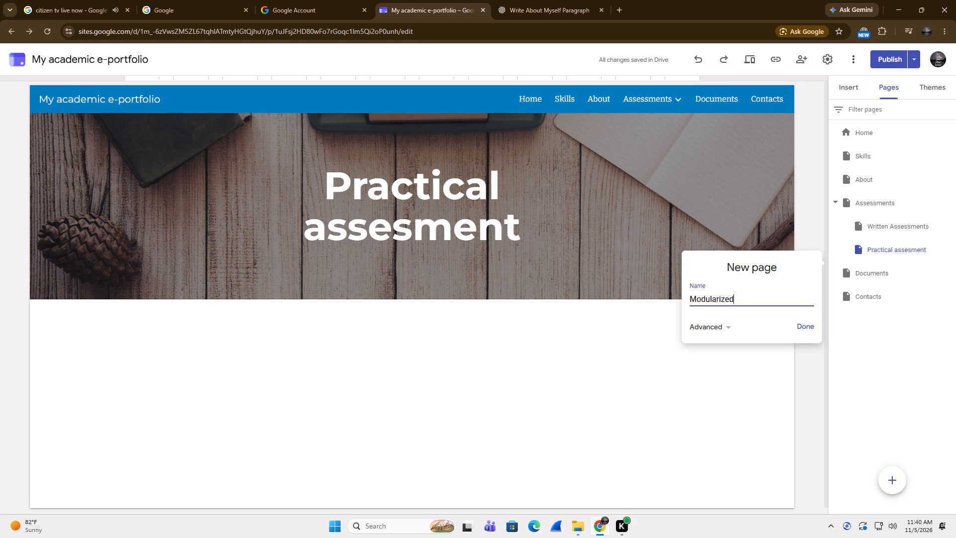
pyautogui.click(811, 333)
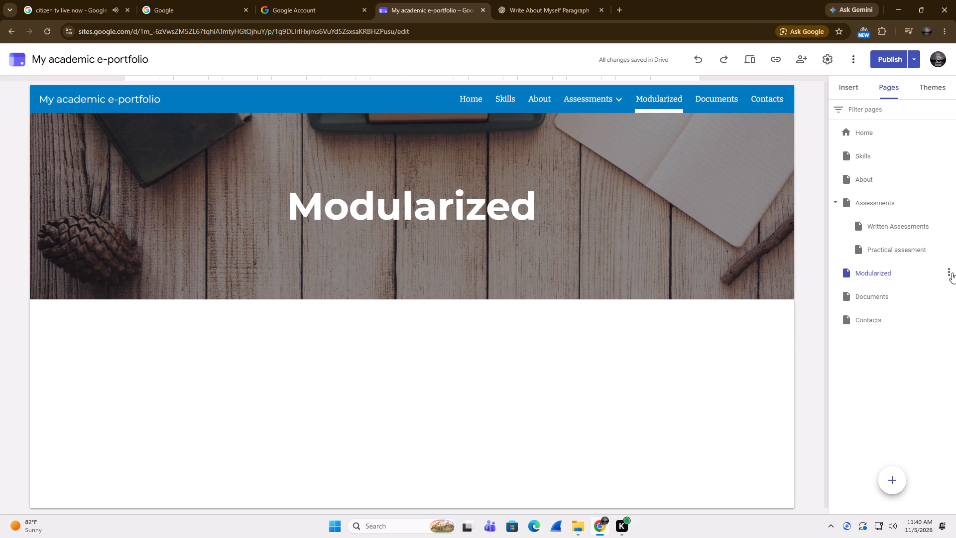
# Add a subpage named "Module 1" under the Modularized page.
pyautogui.click(952, 272)
pyautogui.click(884, 353)
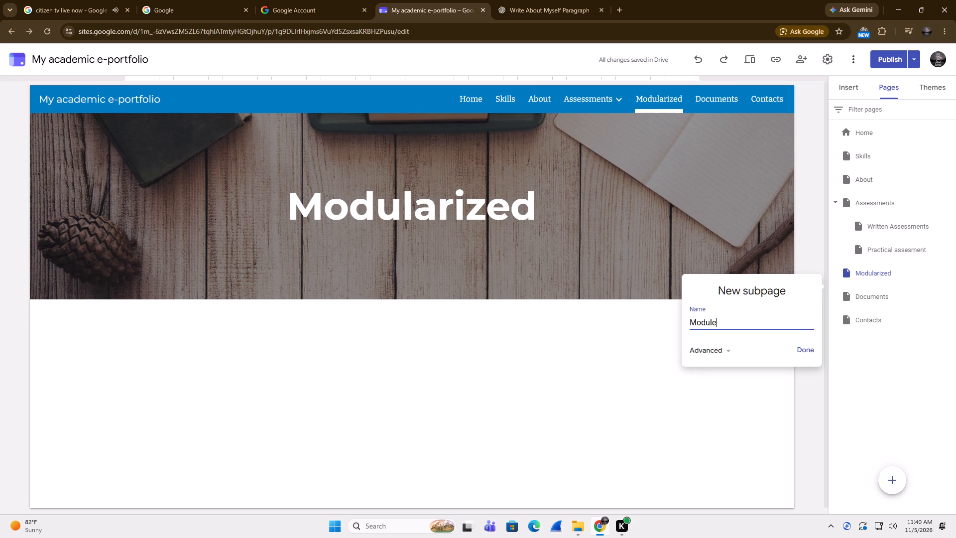
pyautogui.press('Return')
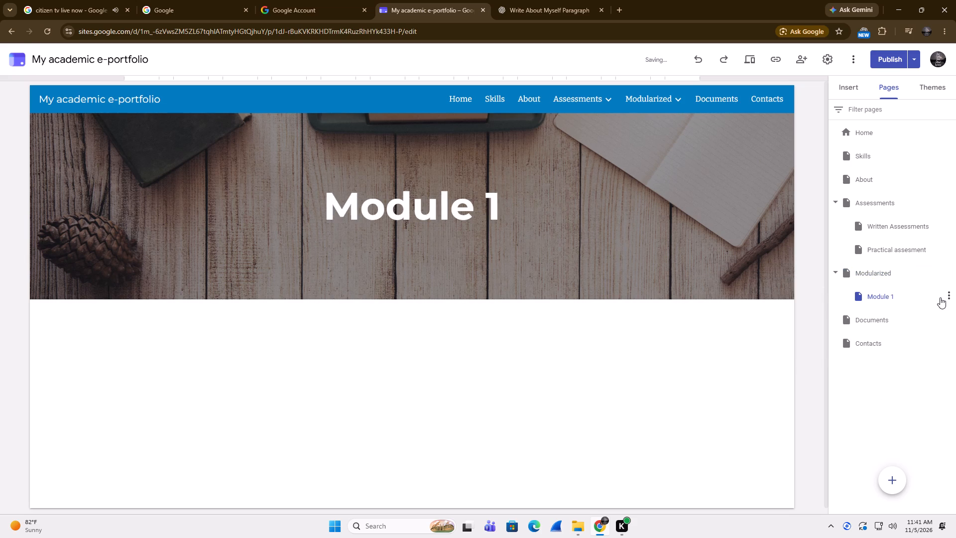
# Add a subpage named "Housekeeping operations" under Module 1.
pyautogui.click(950, 295)
pyautogui.click(891, 368)
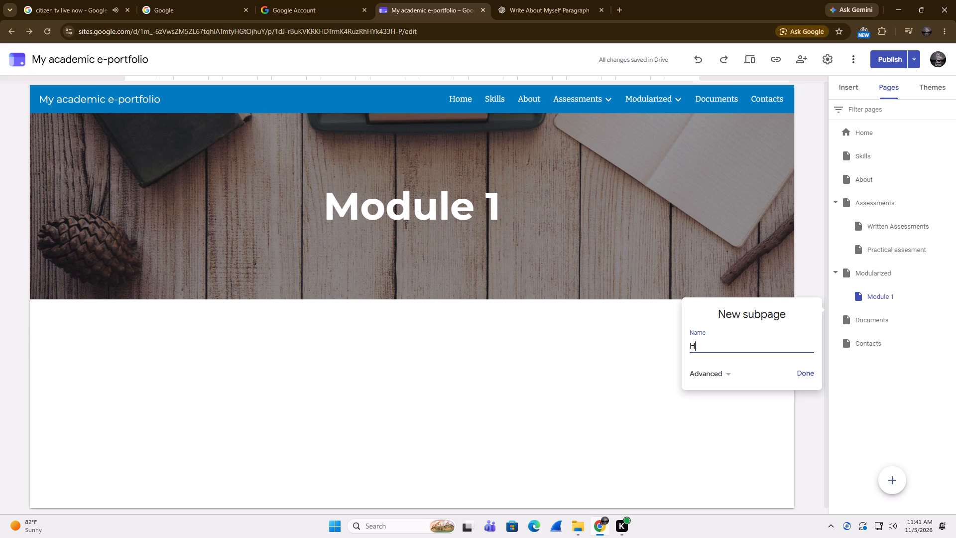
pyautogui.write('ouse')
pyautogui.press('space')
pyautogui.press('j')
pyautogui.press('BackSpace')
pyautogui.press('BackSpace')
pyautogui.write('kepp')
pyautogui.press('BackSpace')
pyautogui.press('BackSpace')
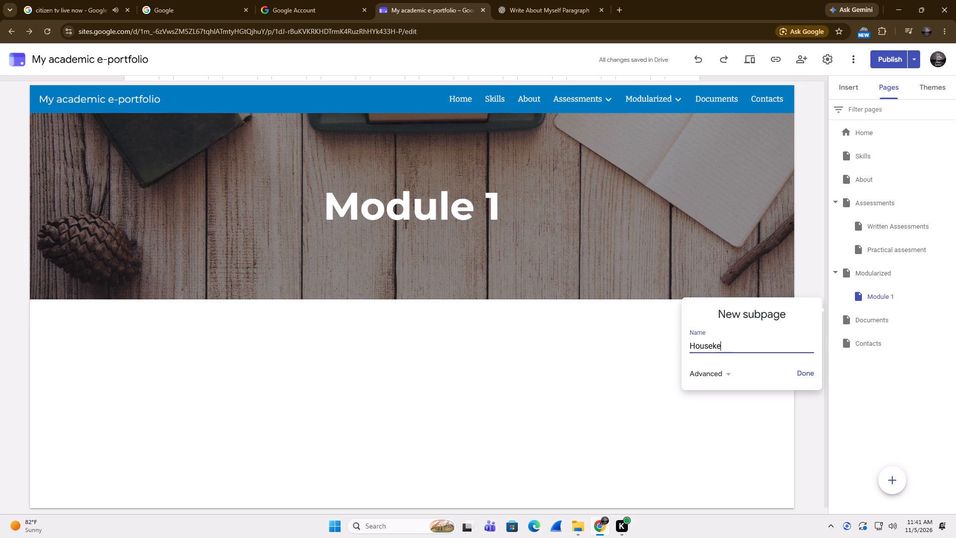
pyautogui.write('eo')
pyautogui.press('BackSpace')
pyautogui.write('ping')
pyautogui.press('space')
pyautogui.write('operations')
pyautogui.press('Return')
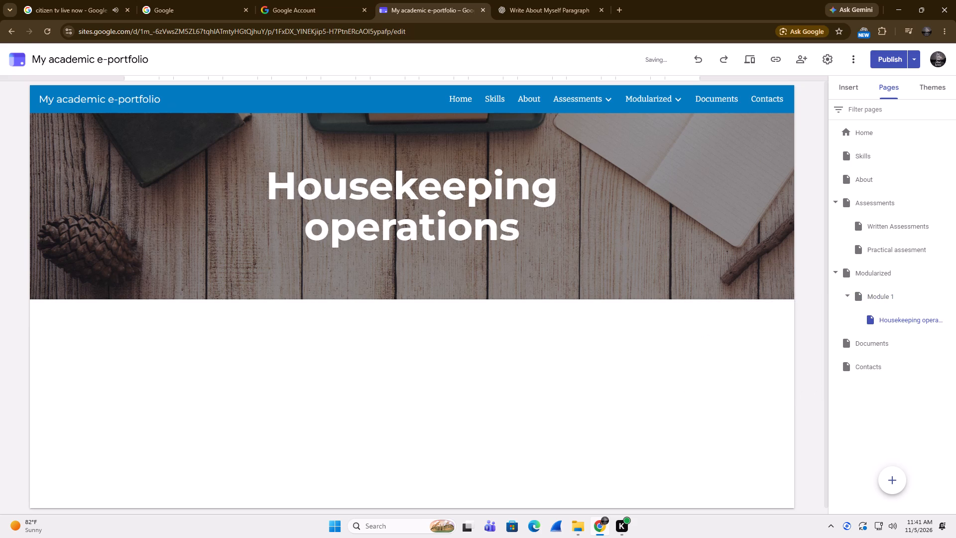
# Add a subpage named "Front Office Operations" under Module 1.
pyautogui.click(951, 293)
pyautogui.click(896, 375)
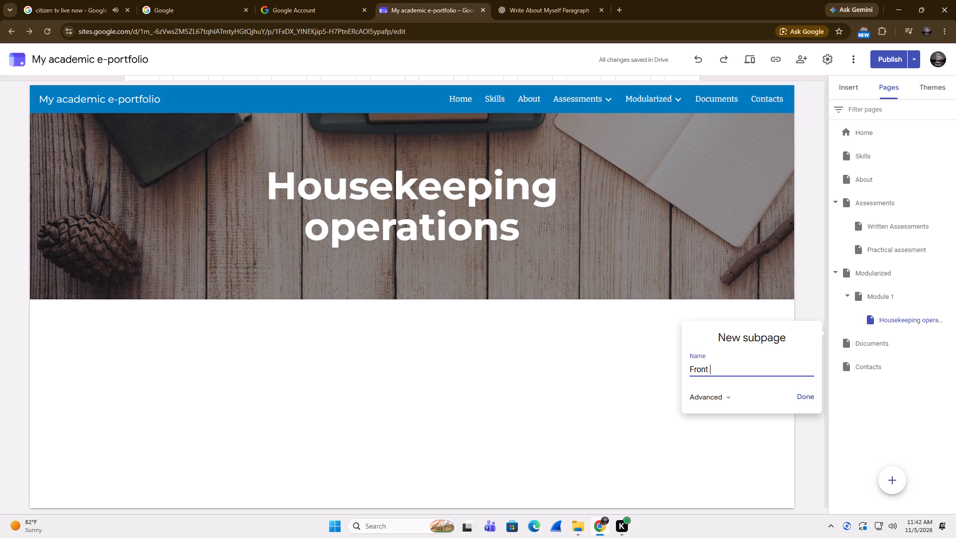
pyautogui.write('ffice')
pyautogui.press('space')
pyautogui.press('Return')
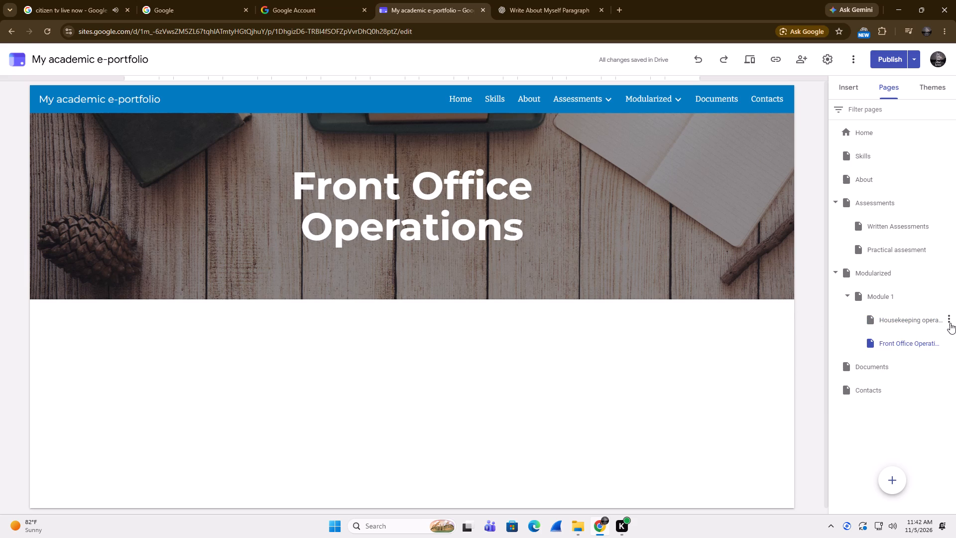
# Add a subpage named "Interior decorations operation" under the Housekeeping operations page.
pyautogui.click(950, 323)
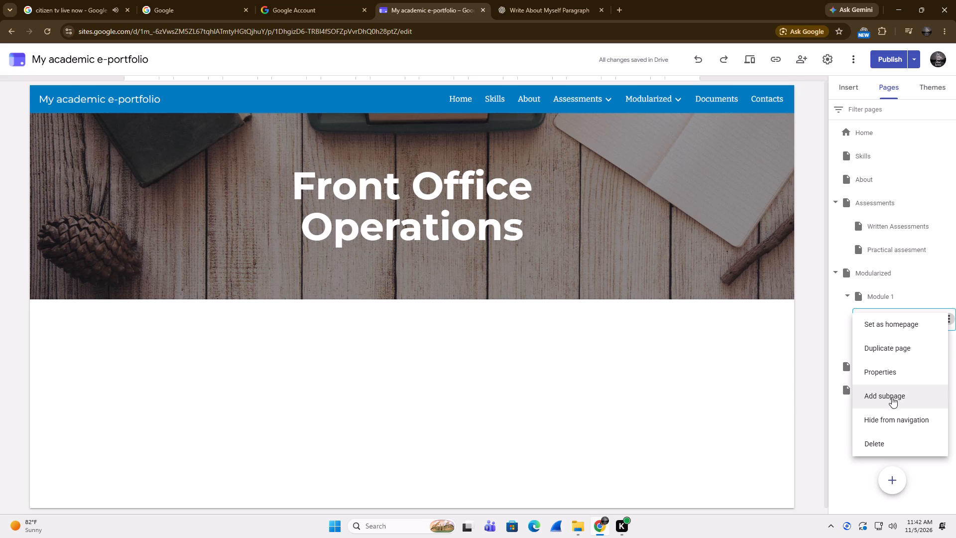
pyautogui.click(892, 397)
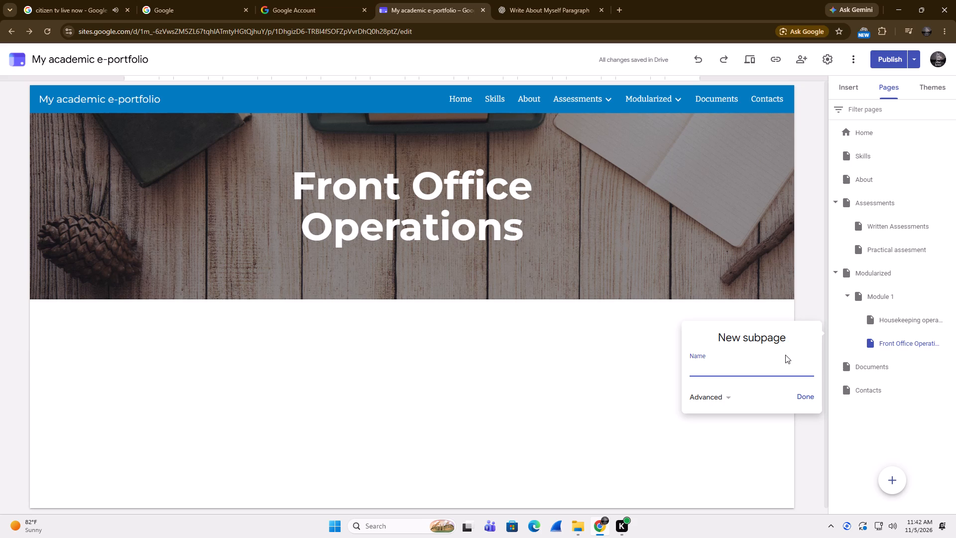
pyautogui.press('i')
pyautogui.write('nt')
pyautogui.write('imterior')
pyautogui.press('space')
pyautogui.click(707, 371)
pyautogui.press('BackSpace')
pyautogui.press('BackSpace')
pyautogui.press('BackSpace')
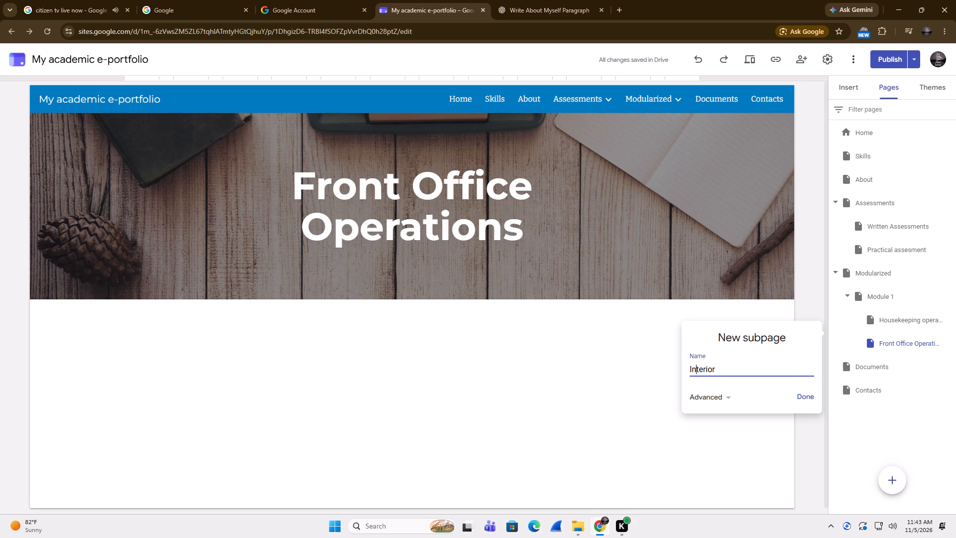
pyautogui.click(717, 370)
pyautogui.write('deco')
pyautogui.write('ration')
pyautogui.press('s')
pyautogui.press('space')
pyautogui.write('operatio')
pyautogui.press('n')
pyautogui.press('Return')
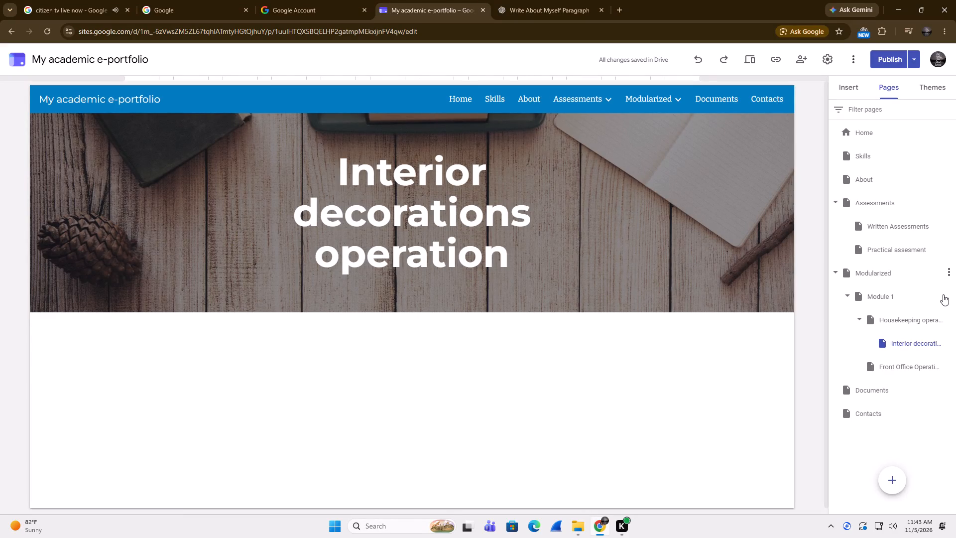
# Start another new subpage under Module 1, leaving its name blank.
pyautogui.click(947, 294)
pyautogui.click(901, 376)
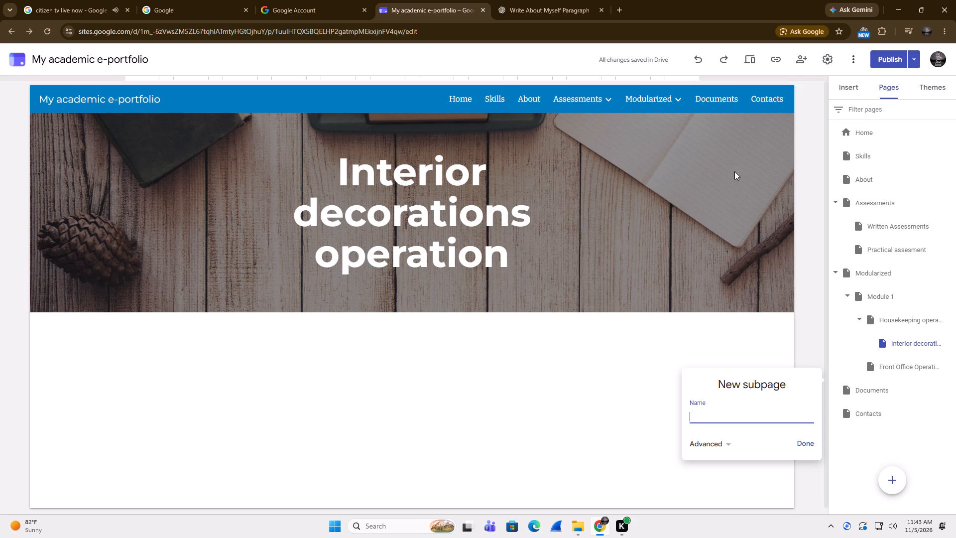
# Open Google Photos from the Google apps in a new browser tab.
pyautogui.click(619, 5)
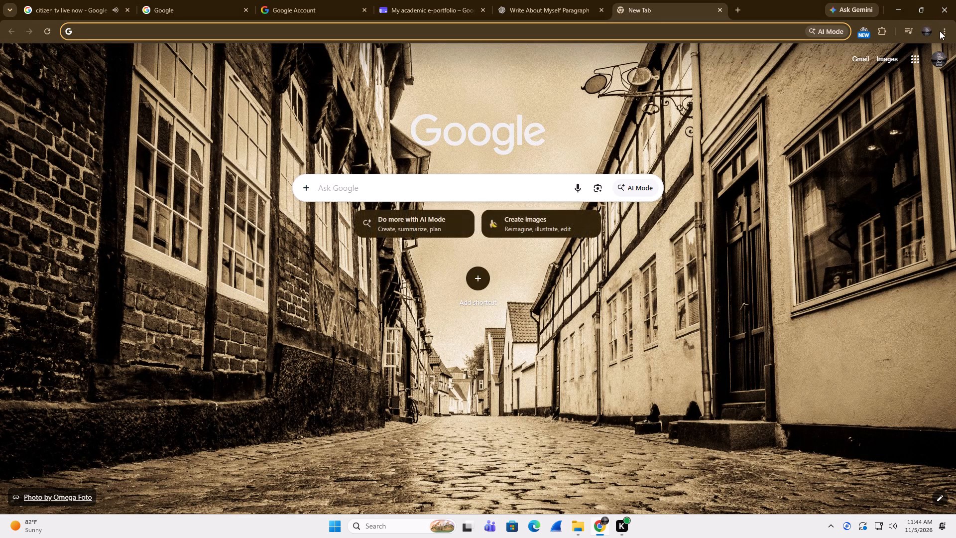
pyautogui.click(939, 31)
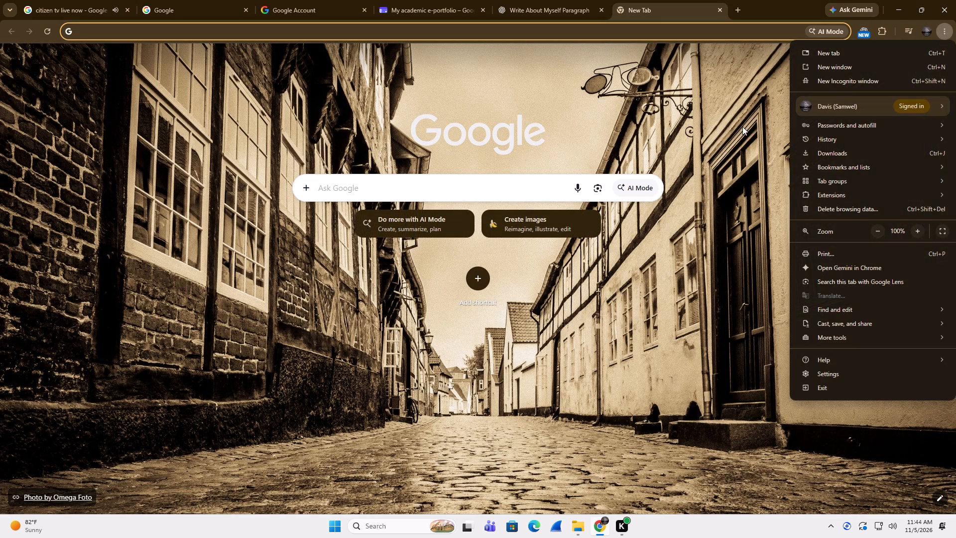
pyautogui.click(747, 124)
pyautogui.click(917, 52)
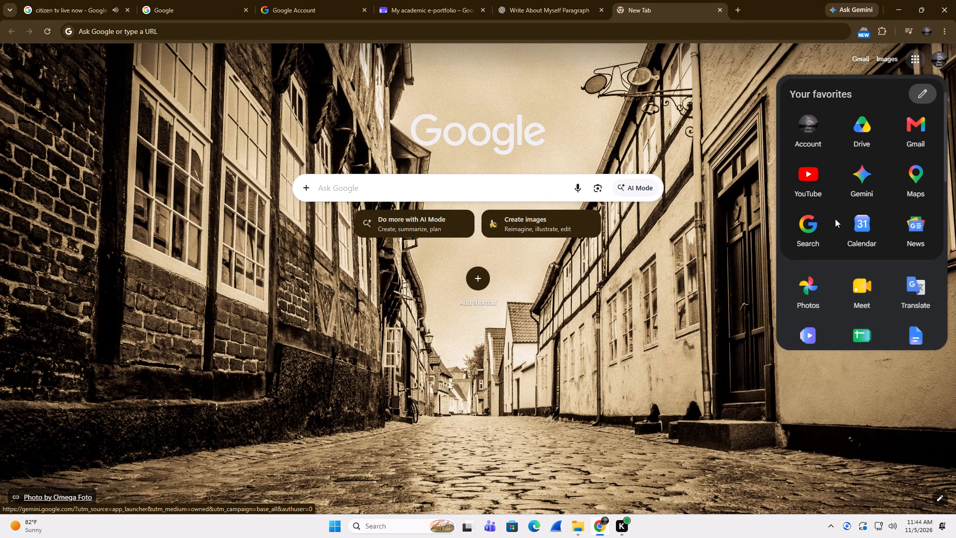
pyautogui.click(808, 295)
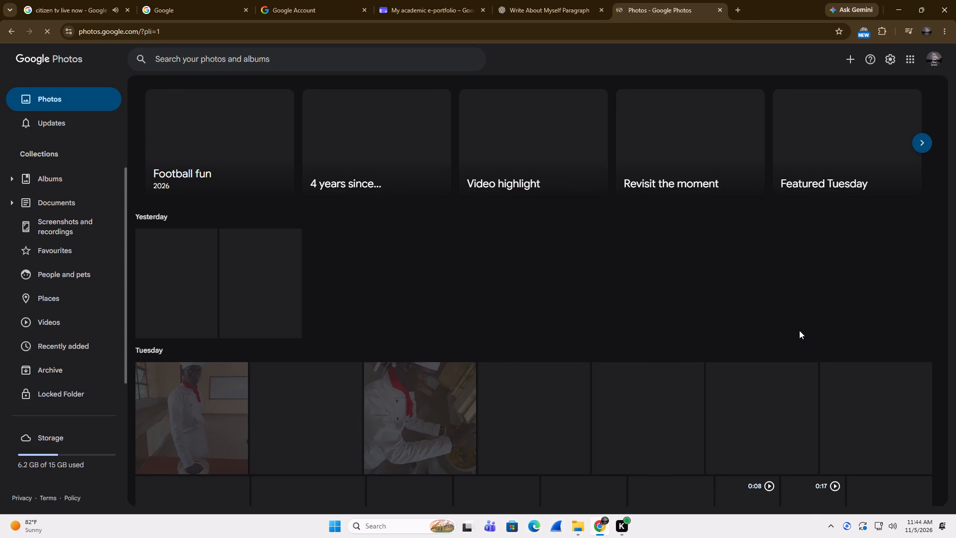
# Browse the photo library back to Wed 14 Oct and open the photo of the units of competency codes list.
pyautogui.scroll(-3, 790, 338)
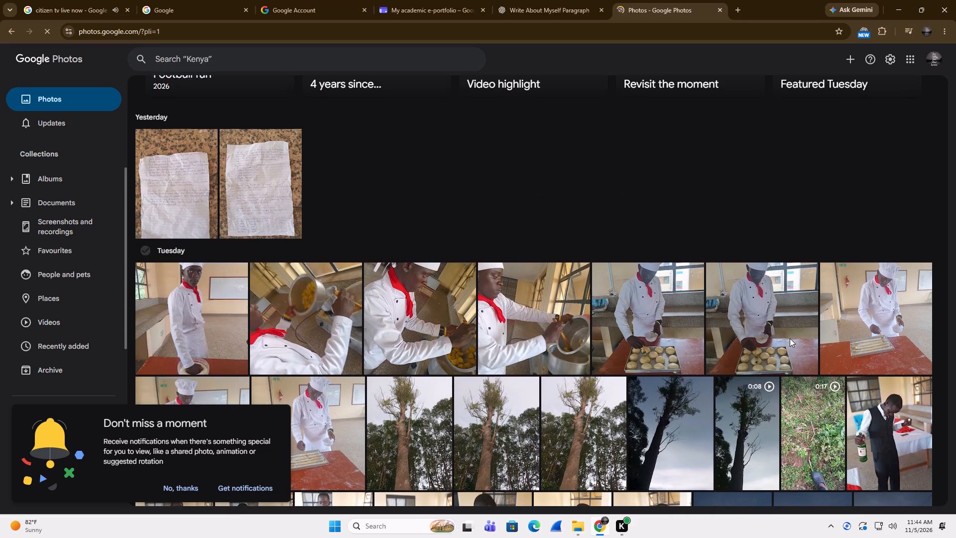
pyautogui.scroll(-9, 790, 338)
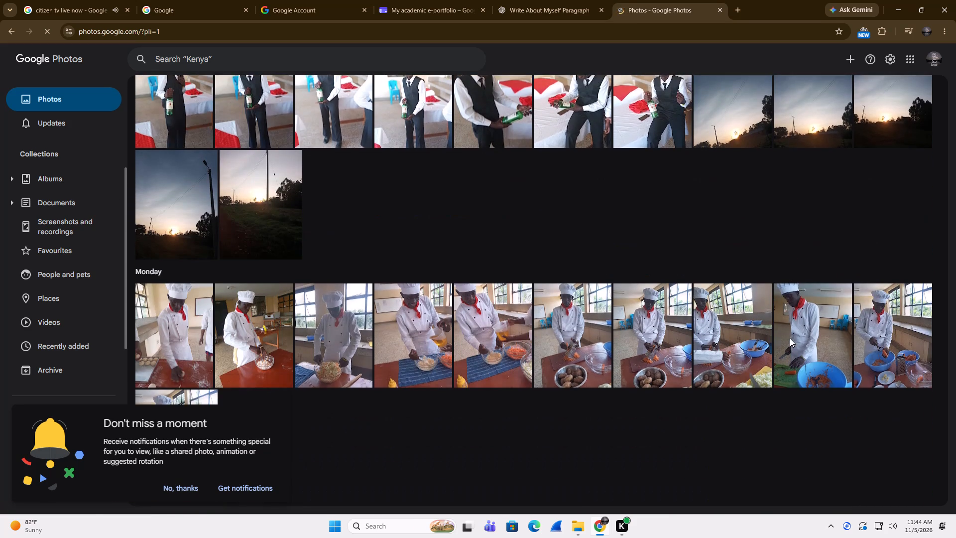
pyautogui.scroll(-7, 790, 338)
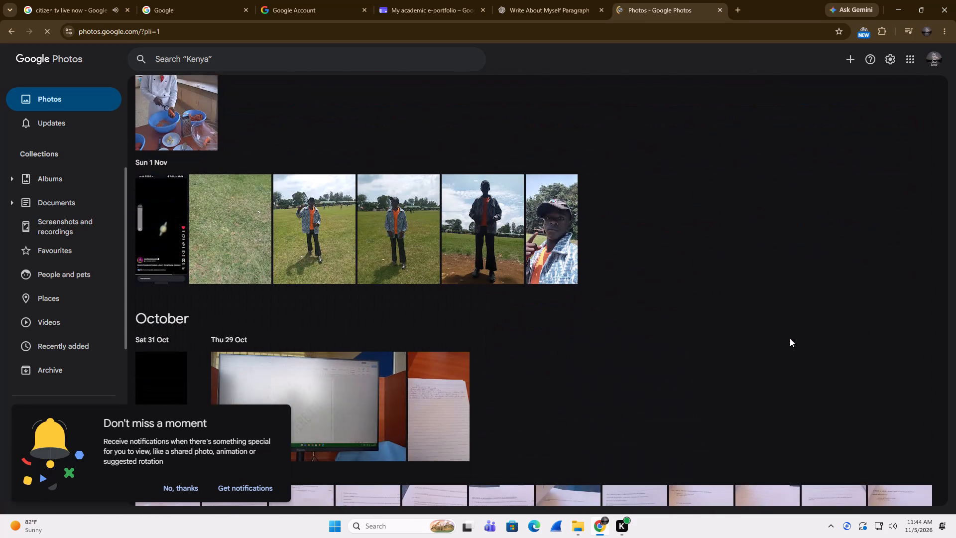
pyautogui.scroll(-2, 790, 338)
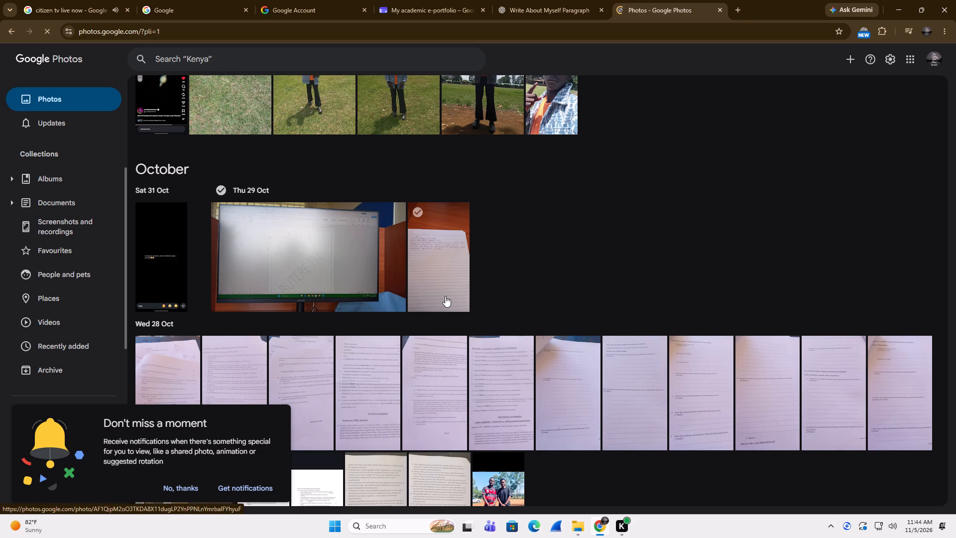
pyautogui.scroll(-4, 525, 312)
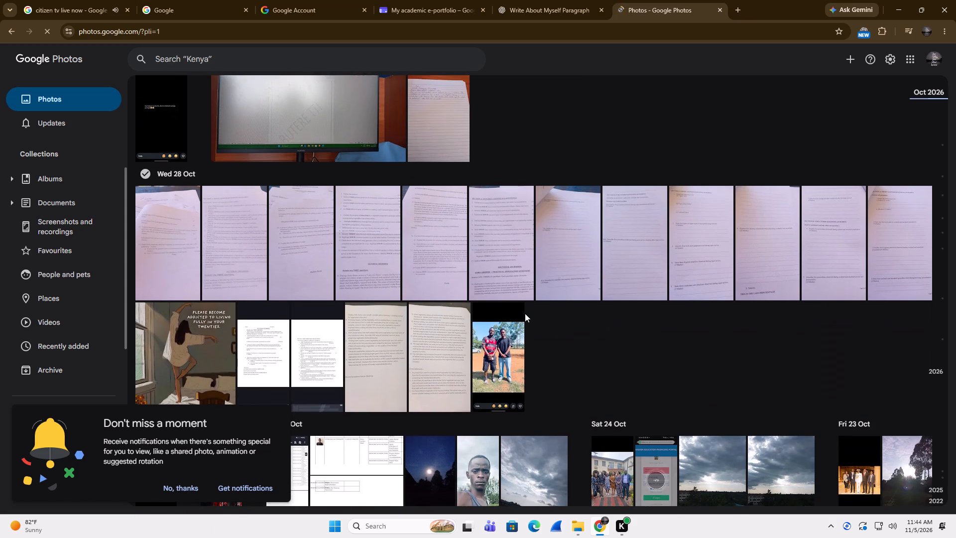
pyautogui.scroll(-5, 525, 313)
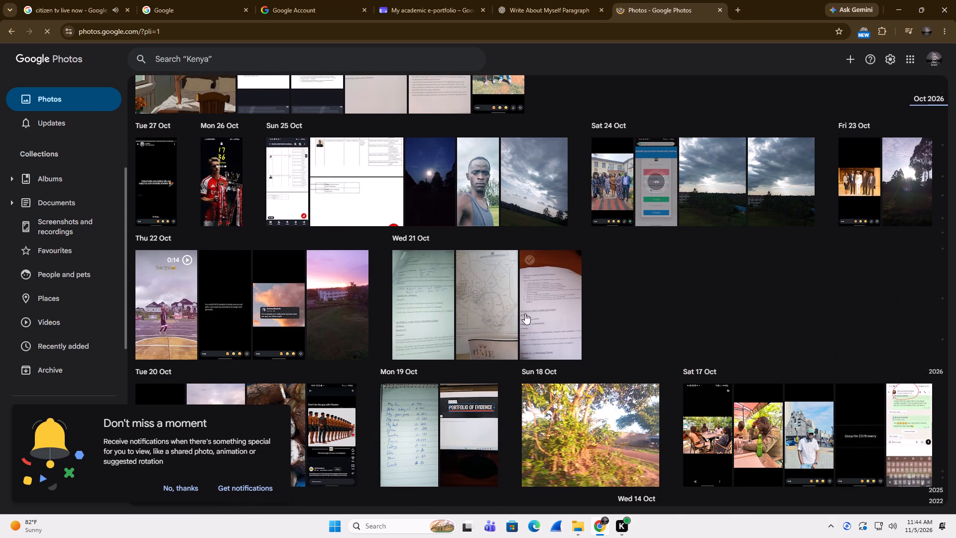
pyautogui.scroll(-2, 501, 327)
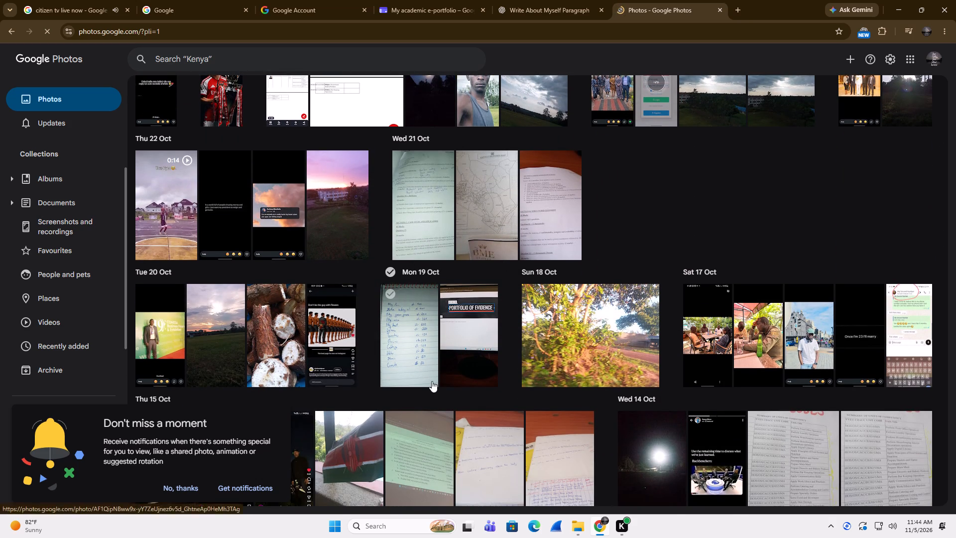
pyautogui.scroll(-2, 544, 373)
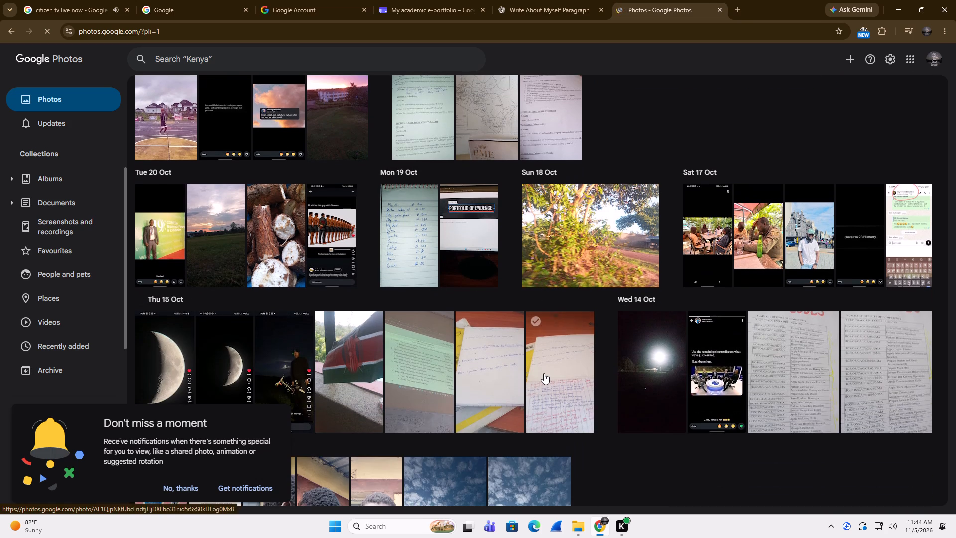
pyautogui.click(792, 393)
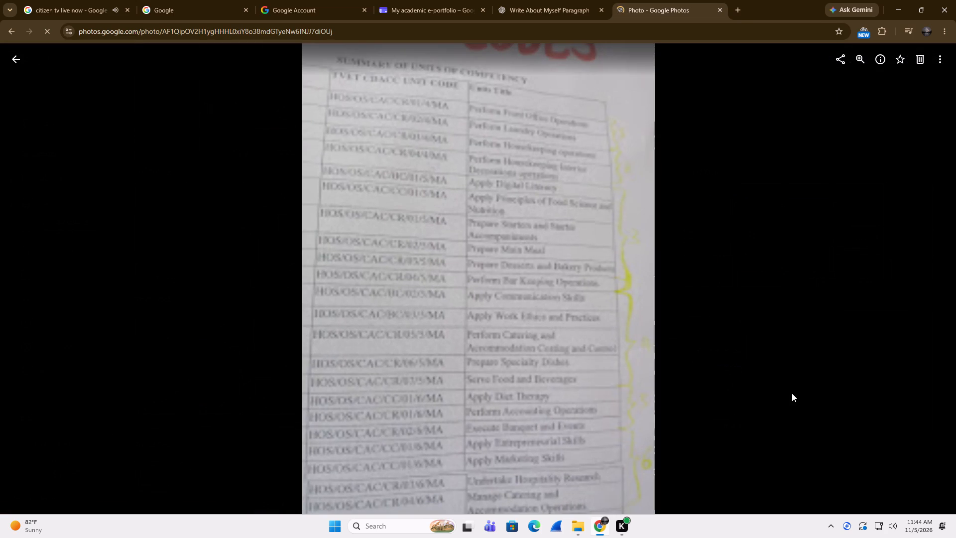
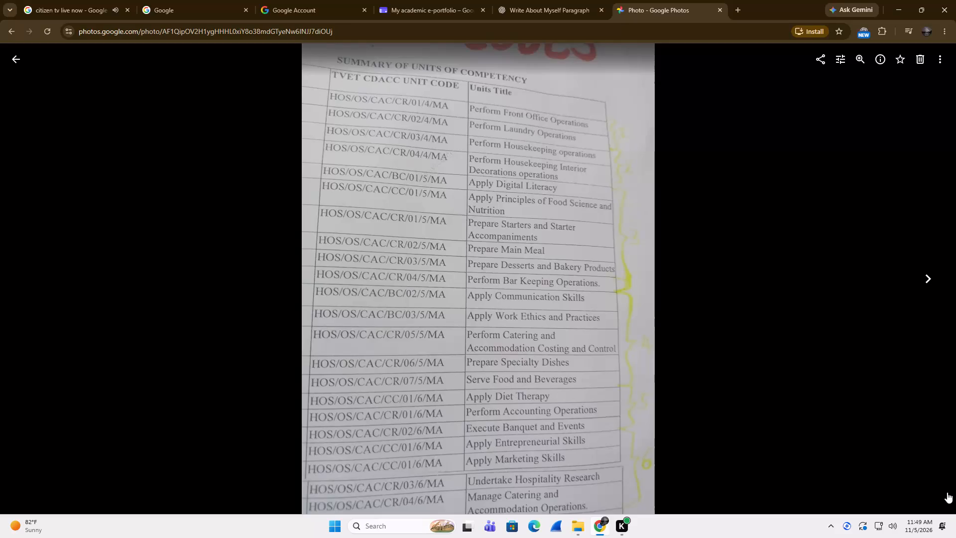
# Return to the Google Sites editor and create the pending Module 1 subpage with the name "Perform Laundry Operations".
pyautogui.click(448, 3)
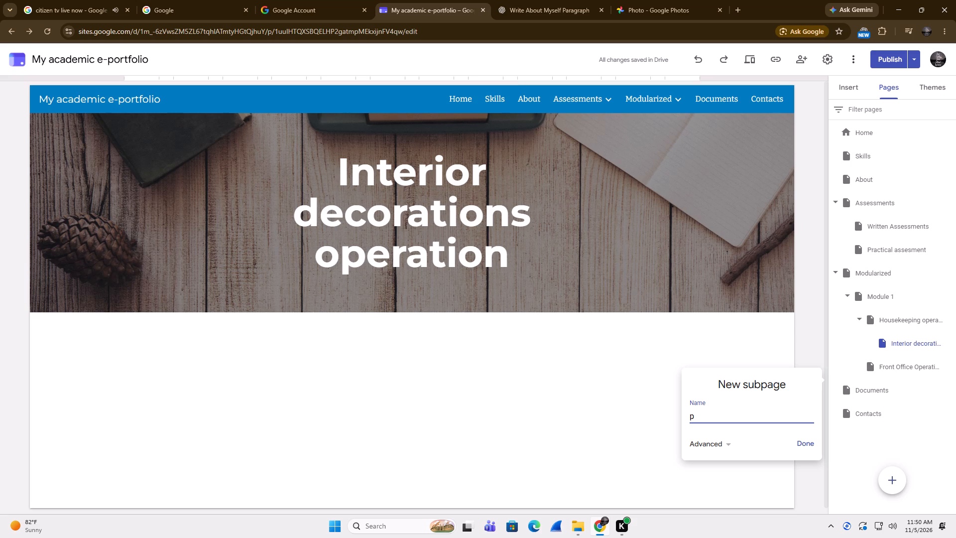
pyautogui.write('ER')
pyautogui.press('BackSpace')
pyautogui.press('BackSpace')
pyautogui.press('BackSpace')
pyautogui.press('p')
pyautogui.write('erfor')
pyautogui.write('m')
pyautogui.press('space')
pyautogui.write('aundry')
pyautogui.press('space')
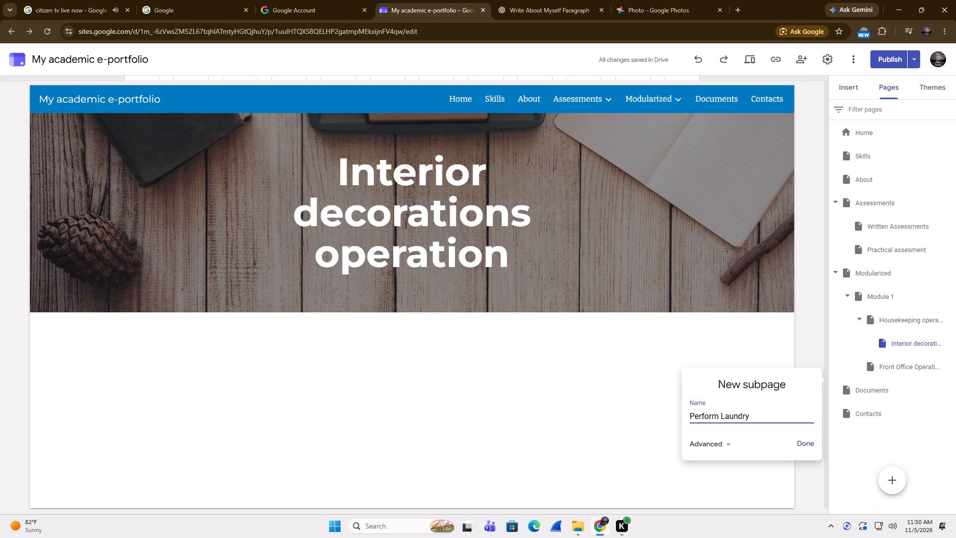
pyautogui.press('o')
pyautogui.press('BackSpace')
pyautogui.write('erations')
pyautogui.click(809, 446)
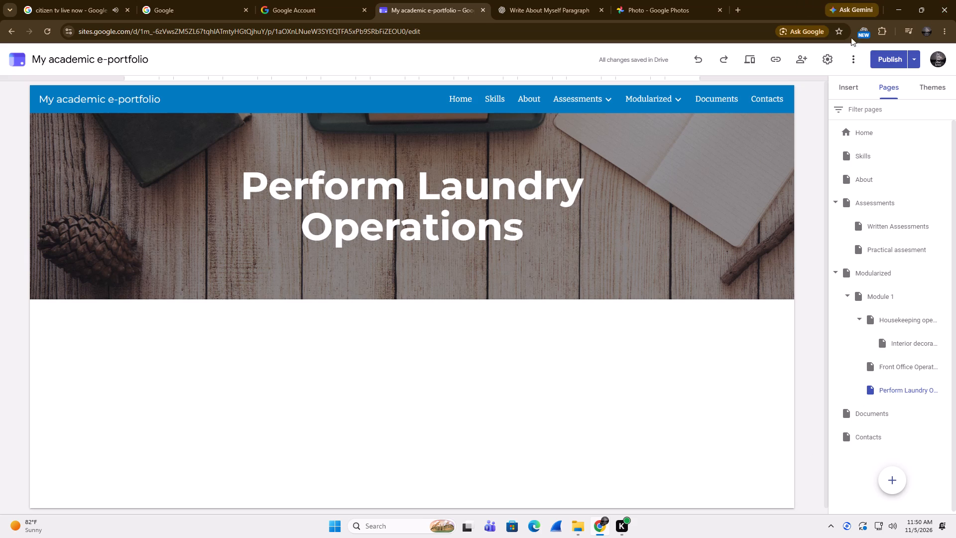
# Review the site changes and publish the e-portfolio.
pyautogui.click(888, 56)
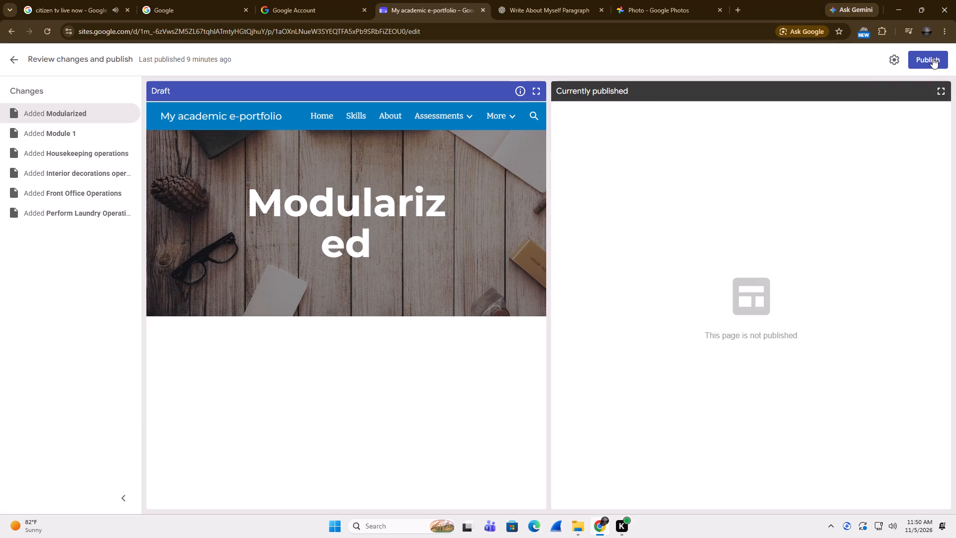
pyautogui.click(933, 58)
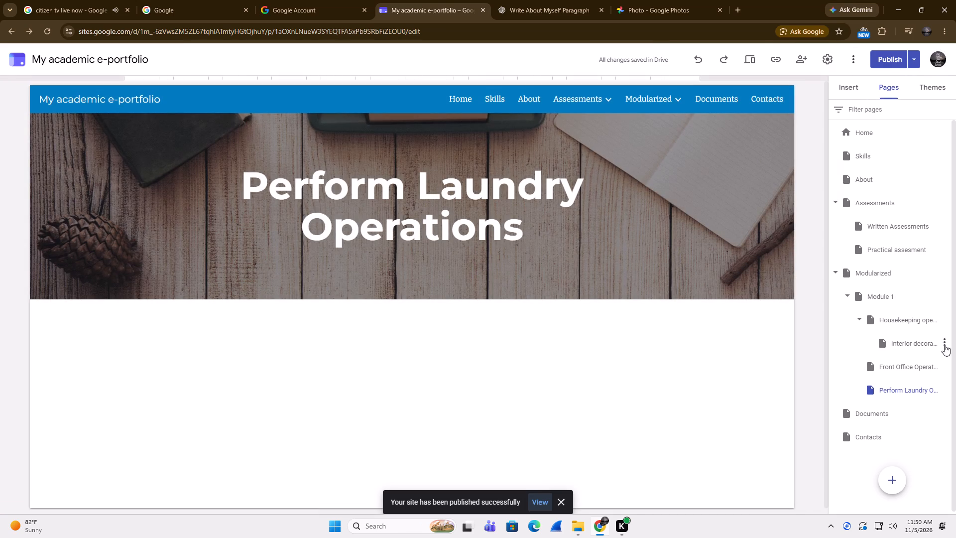
# Delete the interior decorations subpage and its parent Housekeeping operations page from Module 1.
pyautogui.click(947, 343)
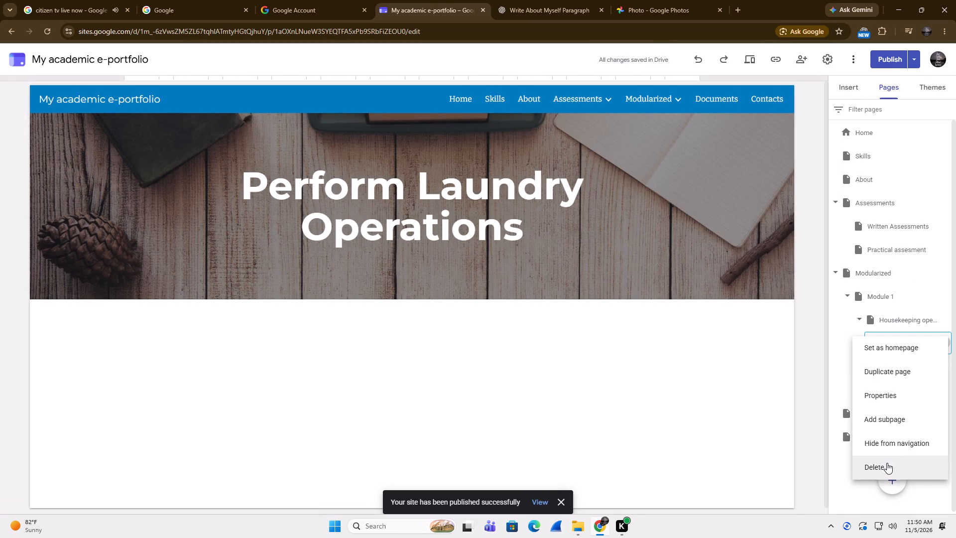
pyautogui.click(883, 469)
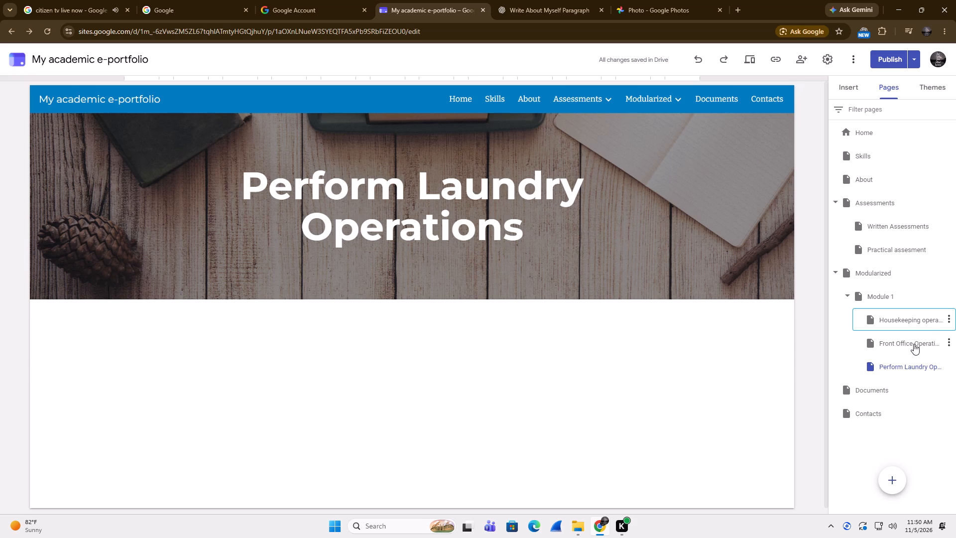
pyautogui.click(947, 317)
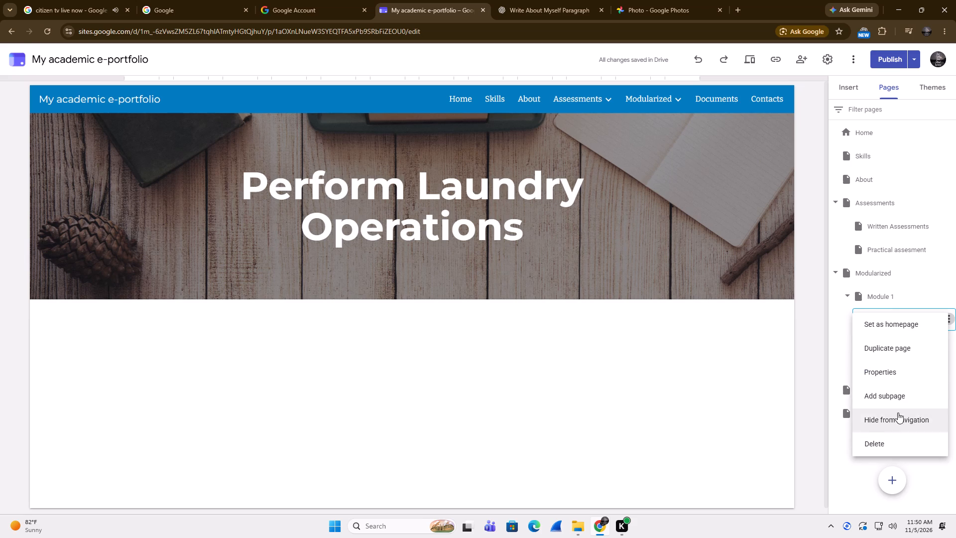
pyautogui.click(877, 450)
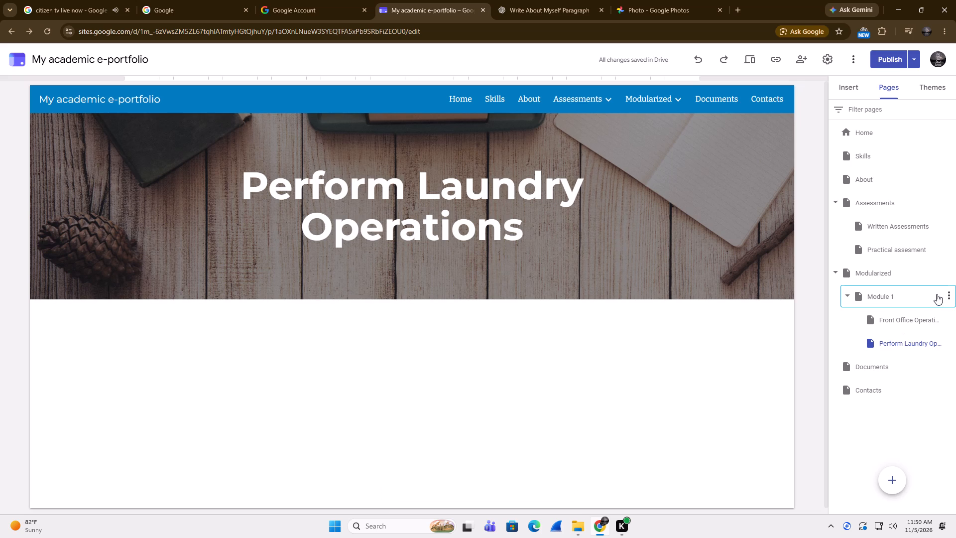
# Add a subpage named "Module 2" under the Modularized page.
pyautogui.click(947, 270)
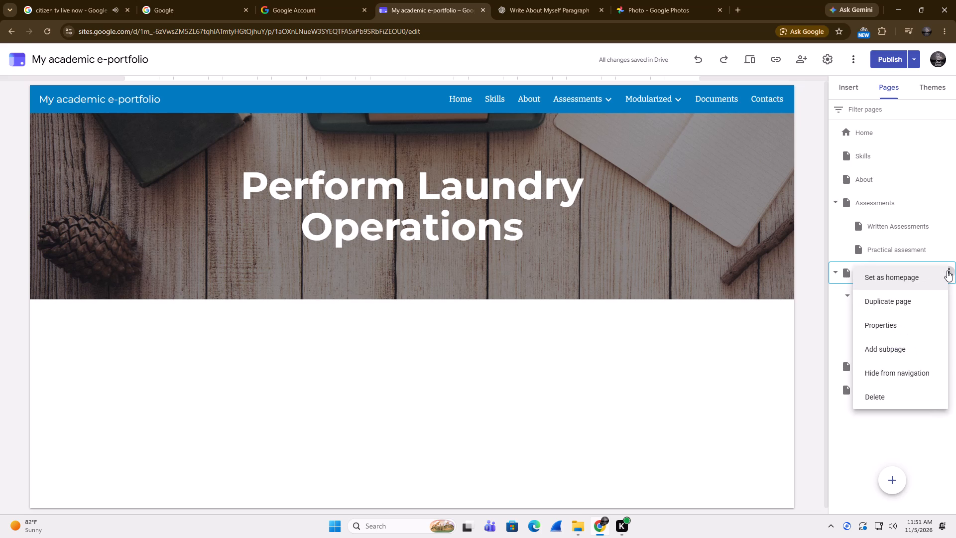
pyautogui.click(888, 343)
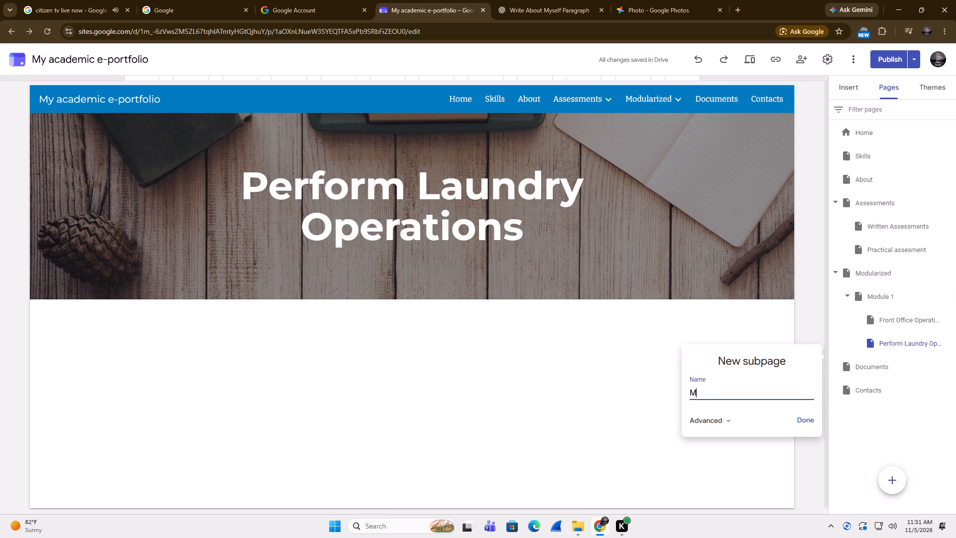
pyautogui.press('o')
pyautogui.write('dulw')
pyautogui.press('BackSpace')
pyautogui.write('e')
pyautogui.press('space')
pyautogui.press('2')
pyautogui.press('Return')
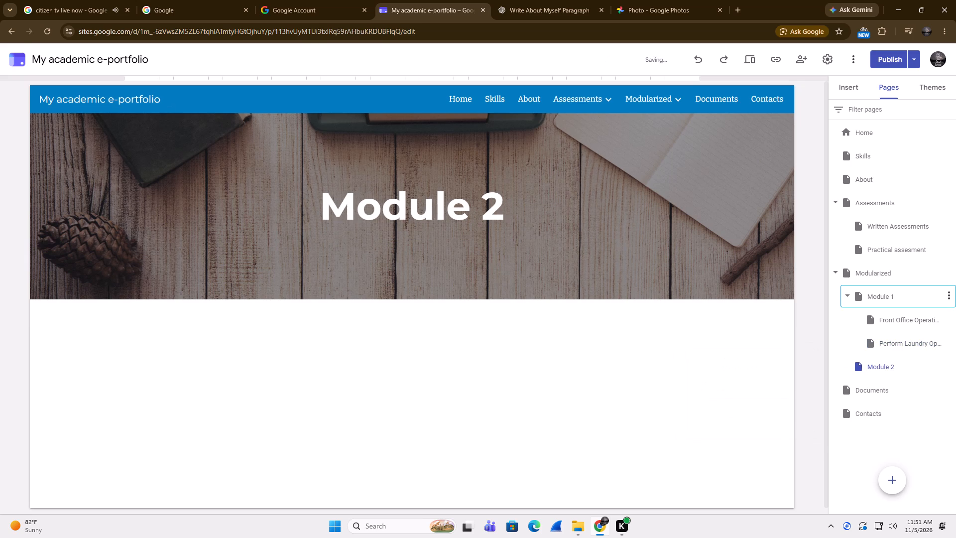
# Add a subpage named "Perform Housekeeping Operations" under the Module 2 page.
pyautogui.click(950, 366)
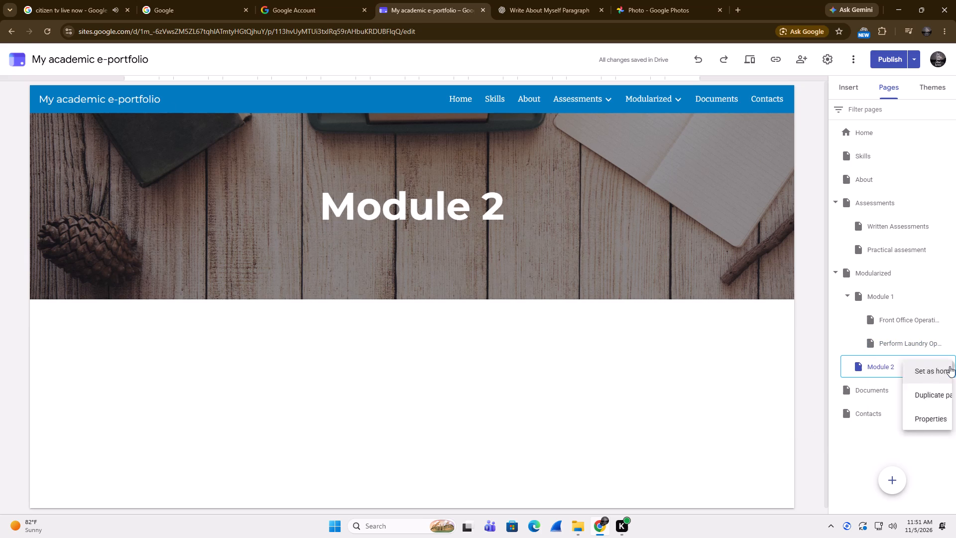
pyautogui.click(871, 448)
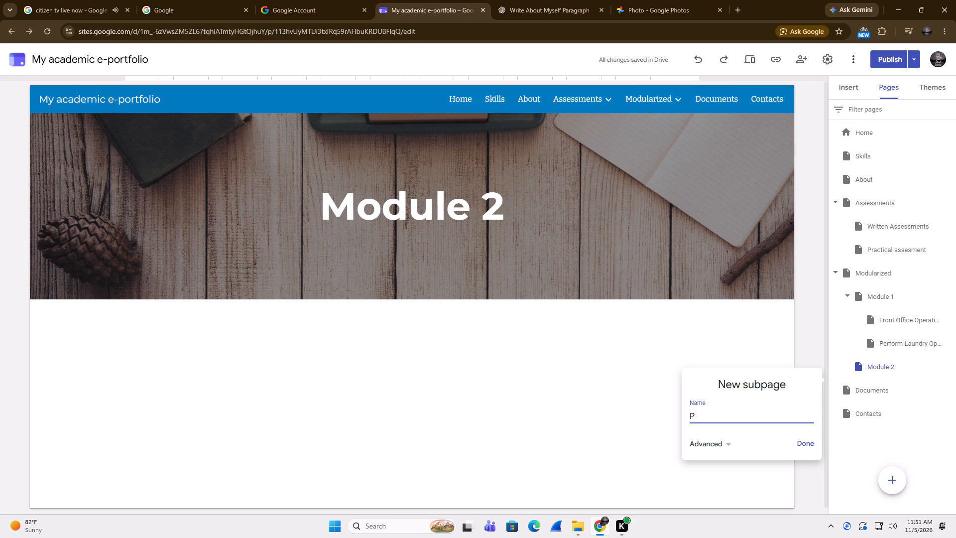
pyautogui.write('er')
pyautogui.write('form')
pyautogui.press('space')
pyautogui.press('h')
pyautogui.write('ousing')
pyautogui.write('keeping')
pyautogui.press('BackSpace')
pyautogui.press('BackSpace')
pyautogui.press('BackSpace')
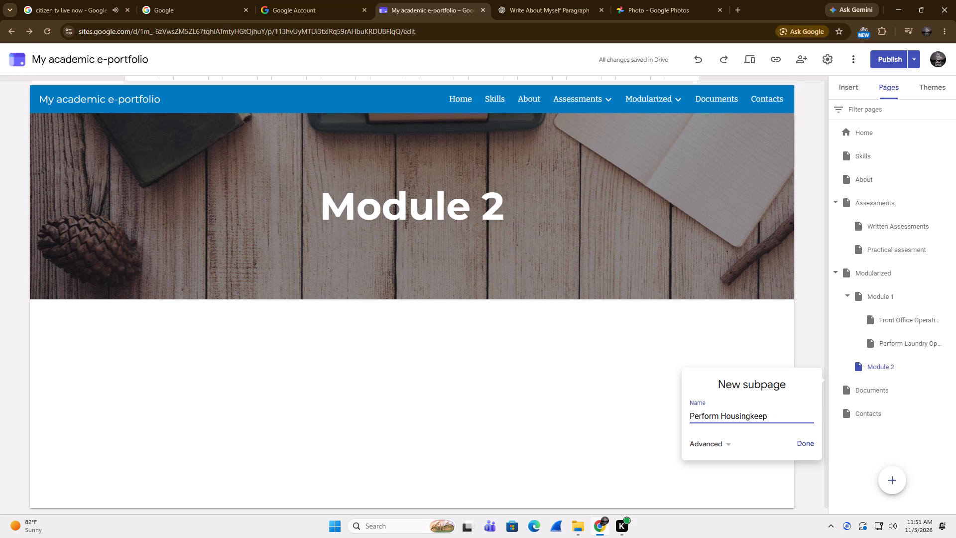
pyautogui.press('BackSpace')
pyautogui.press('BackSpace')
pyautogui.press('BackSpace')
pyautogui.press('BackSpace')
pyautogui.press('BackSpace')
pyautogui.press('BackSpace')
pyautogui.press('BackSpace')
pyautogui.write('ekeeping')
pyautogui.press('space')
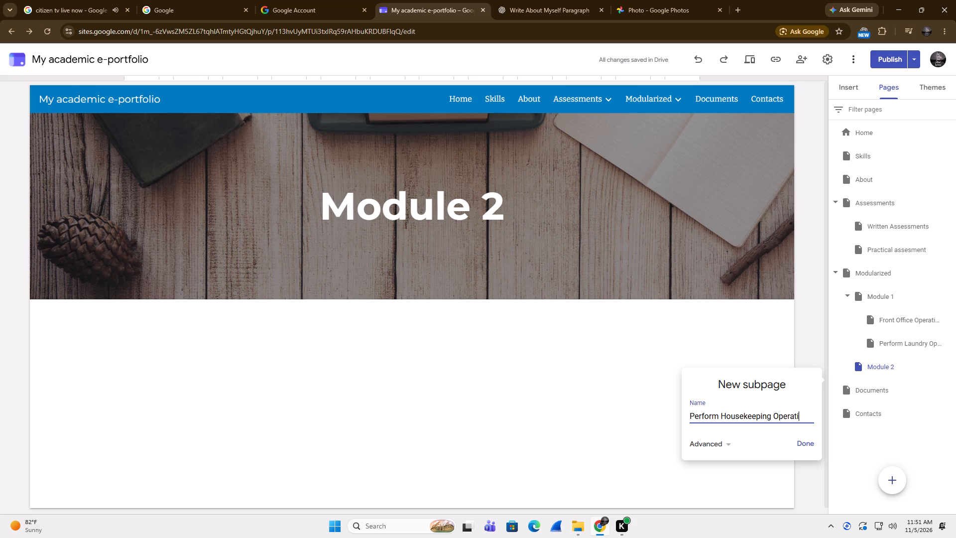
pyautogui.press('Return')
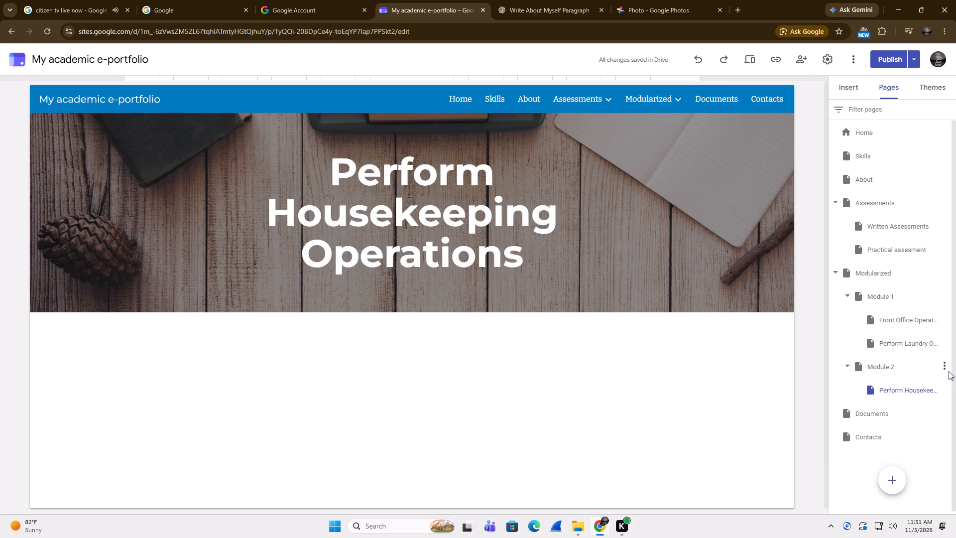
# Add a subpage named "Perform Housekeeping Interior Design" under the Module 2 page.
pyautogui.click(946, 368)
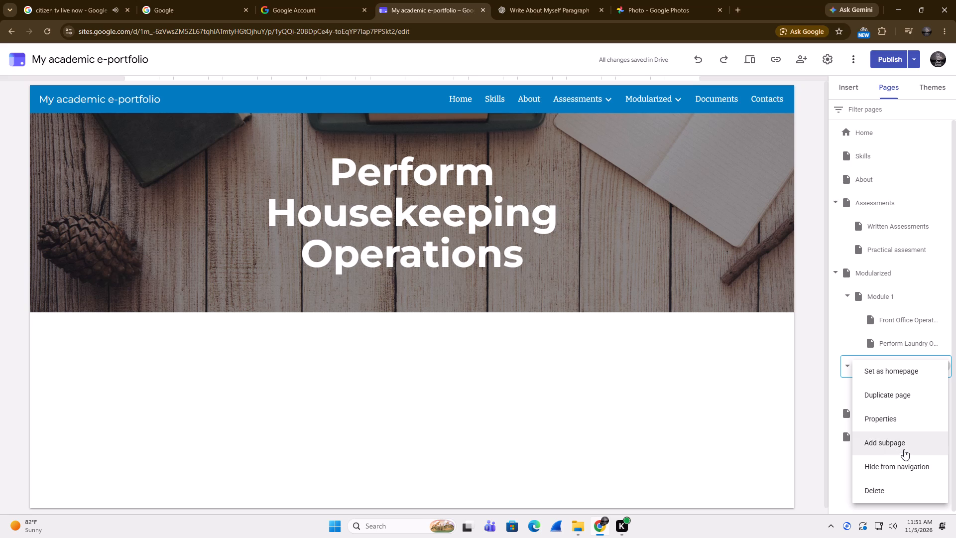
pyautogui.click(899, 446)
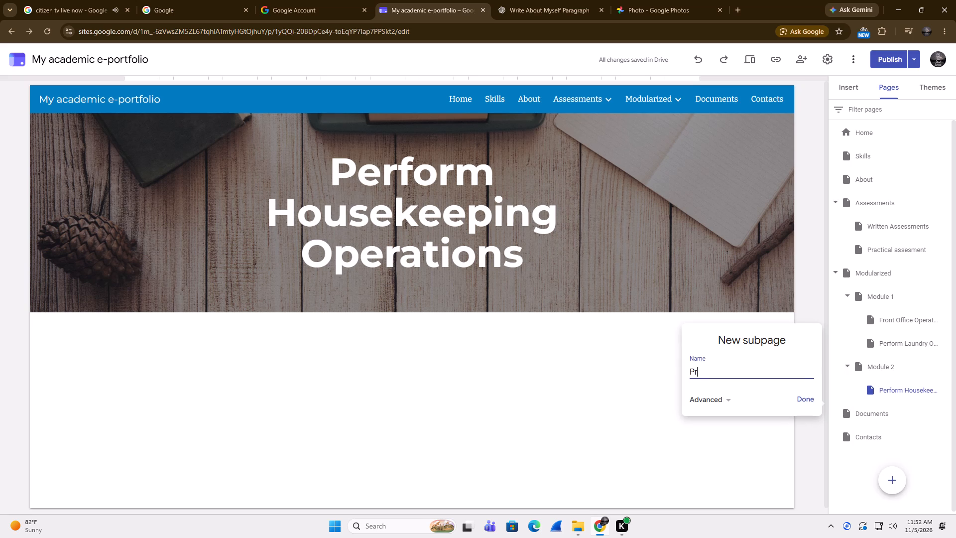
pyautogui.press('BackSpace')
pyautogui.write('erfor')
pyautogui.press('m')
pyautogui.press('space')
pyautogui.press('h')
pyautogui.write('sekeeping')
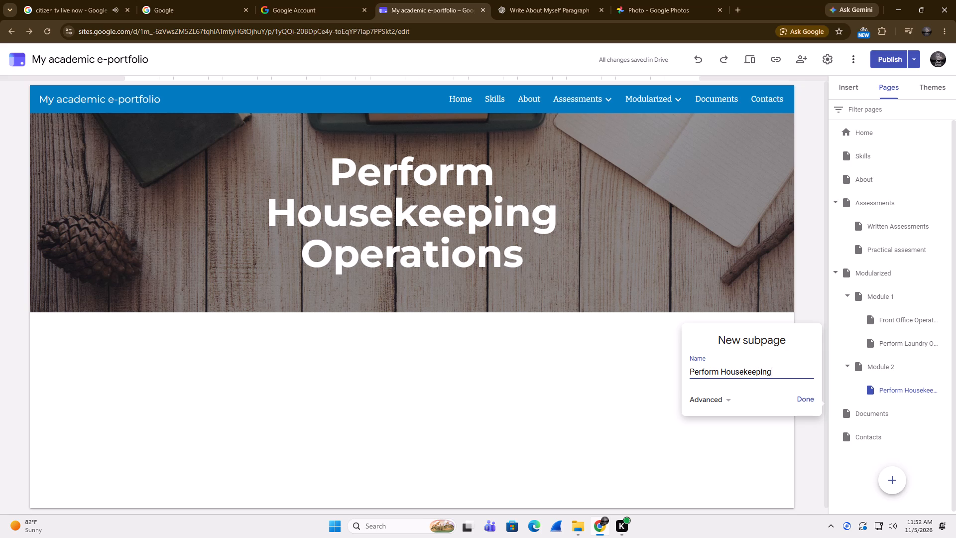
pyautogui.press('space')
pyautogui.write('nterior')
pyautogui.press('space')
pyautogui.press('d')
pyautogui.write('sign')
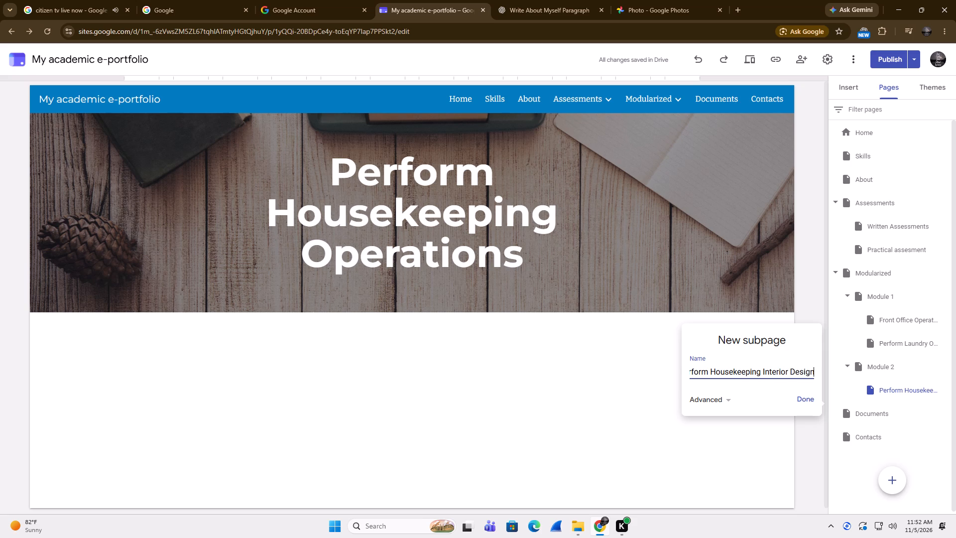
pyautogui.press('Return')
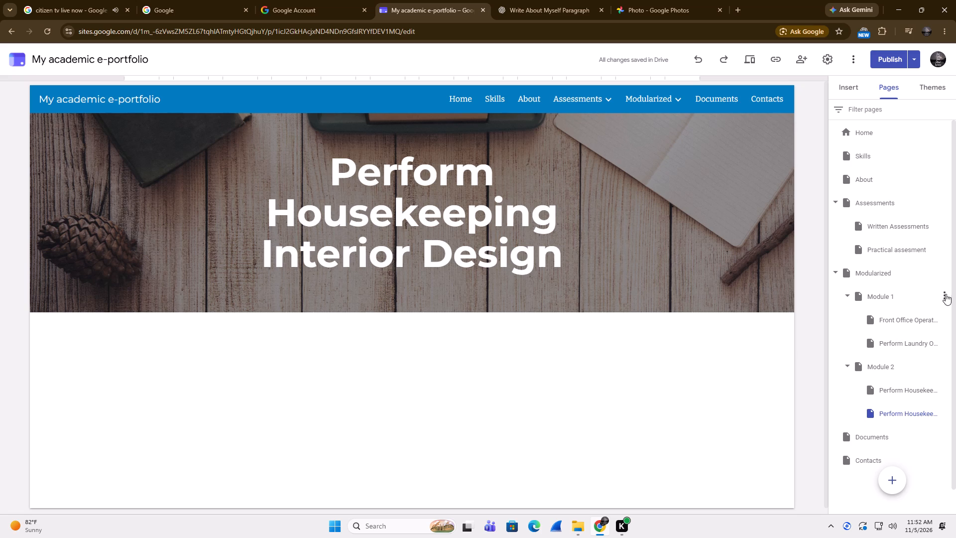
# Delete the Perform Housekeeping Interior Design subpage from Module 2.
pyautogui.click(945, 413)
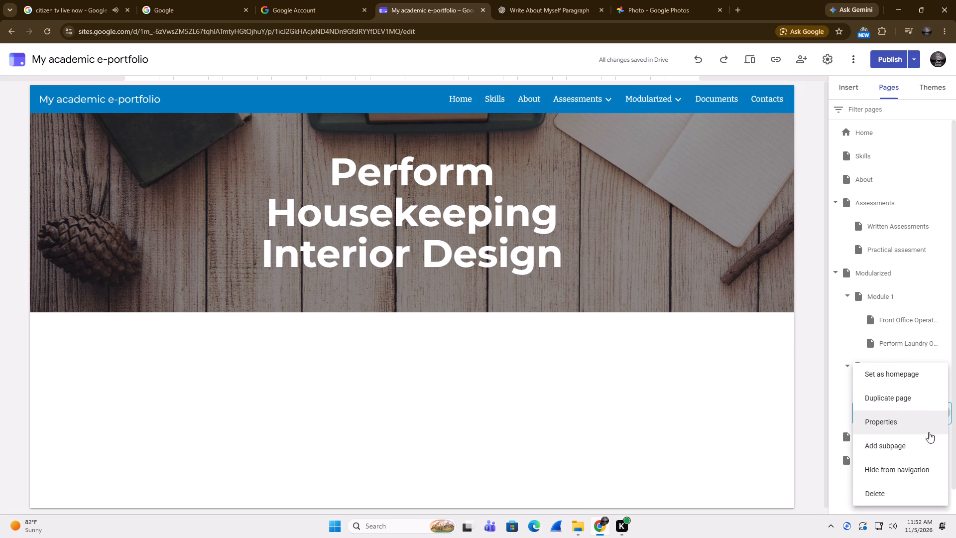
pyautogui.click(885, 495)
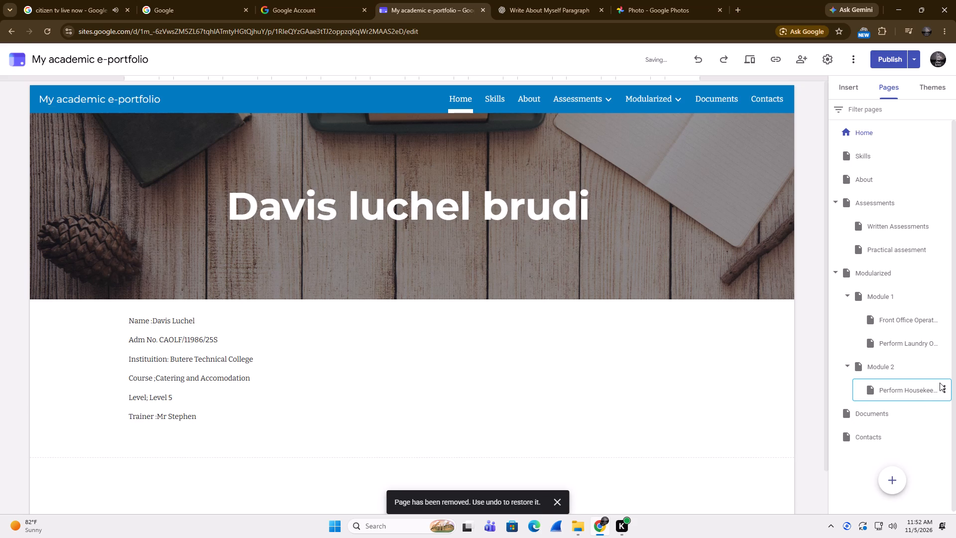
# Add a subpage named "Perform Housekeeping Interior Design Operatins" under the Module 2 page.
pyautogui.click(946, 364)
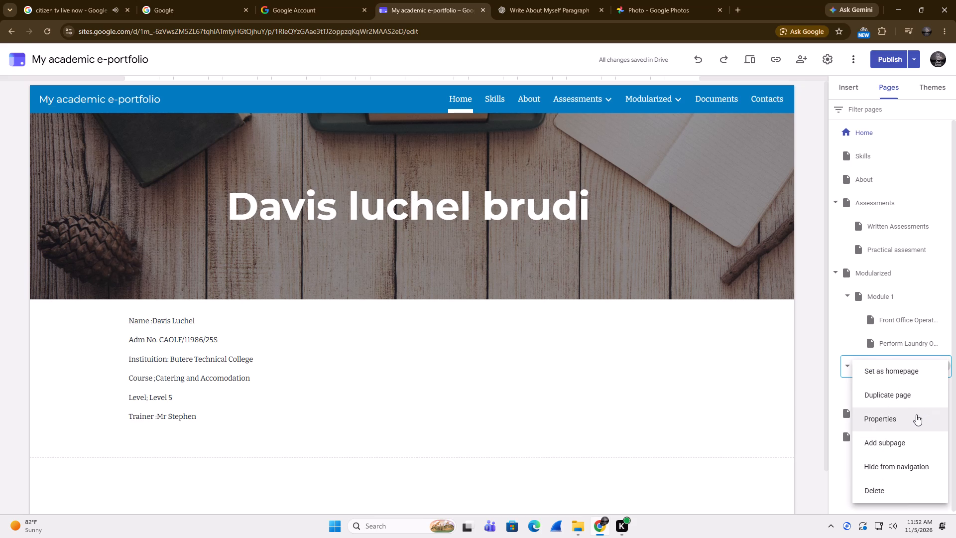
pyautogui.click(906, 448)
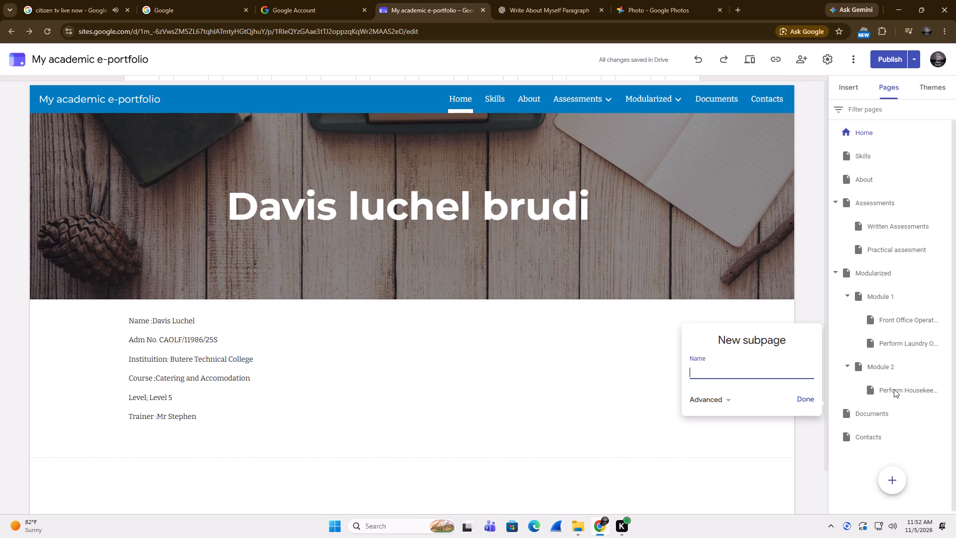
pyautogui.press('p')
pyautogui.write('er')
pyautogui.write('fo')
pyautogui.write('rm')
pyautogui.press('space')
pyautogui.press('h')
pyautogui.write('ousekeeping')
pyautogui.press('space')
pyautogui.press('i')
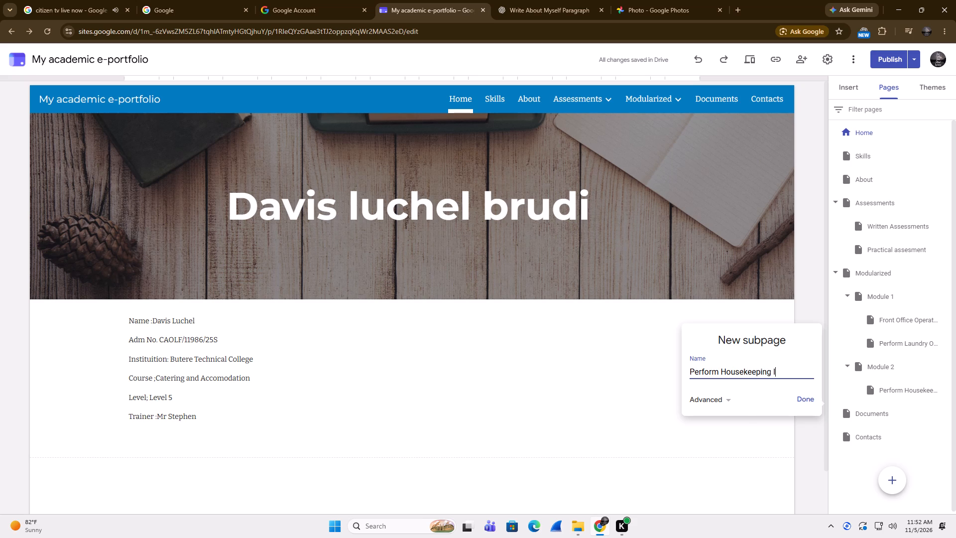
pyautogui.write('nteri')
pyautogui.write('or')
pyautogui.press('space')
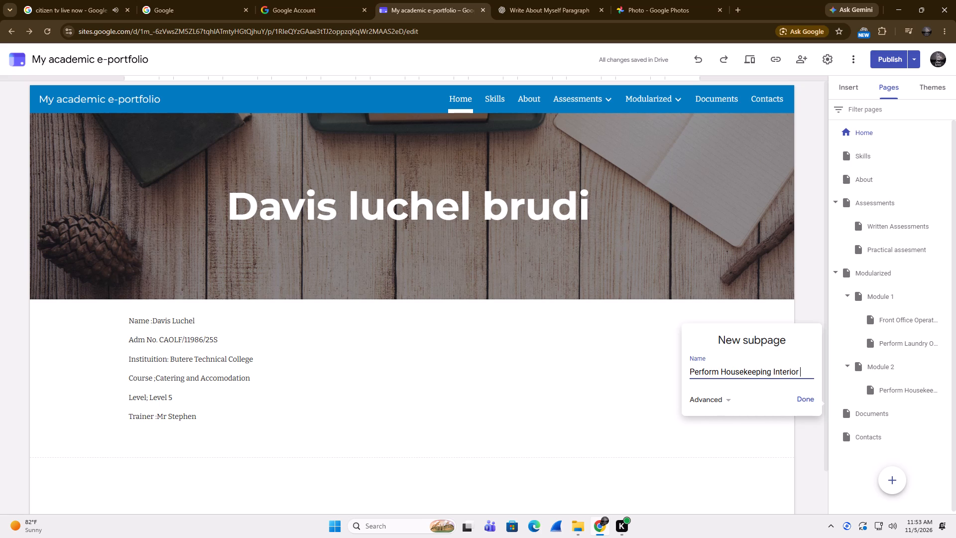
pyautogui.write('esign')
pyautogui.press('space')
pyautogui.write('OP')
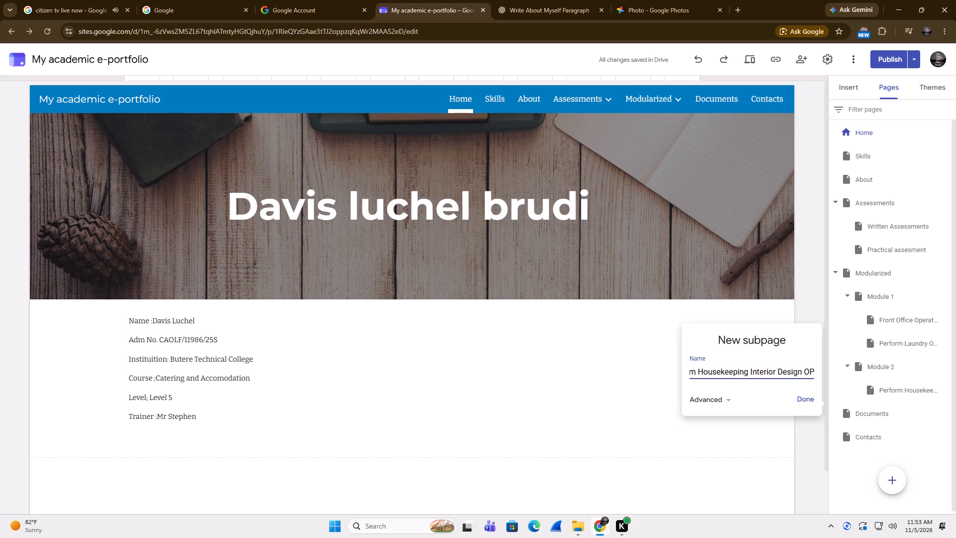
pyautogui.press('BackSpace')
pyautogui.write('per')
pyautogui.write('atins')
pyautogui.press('Return')
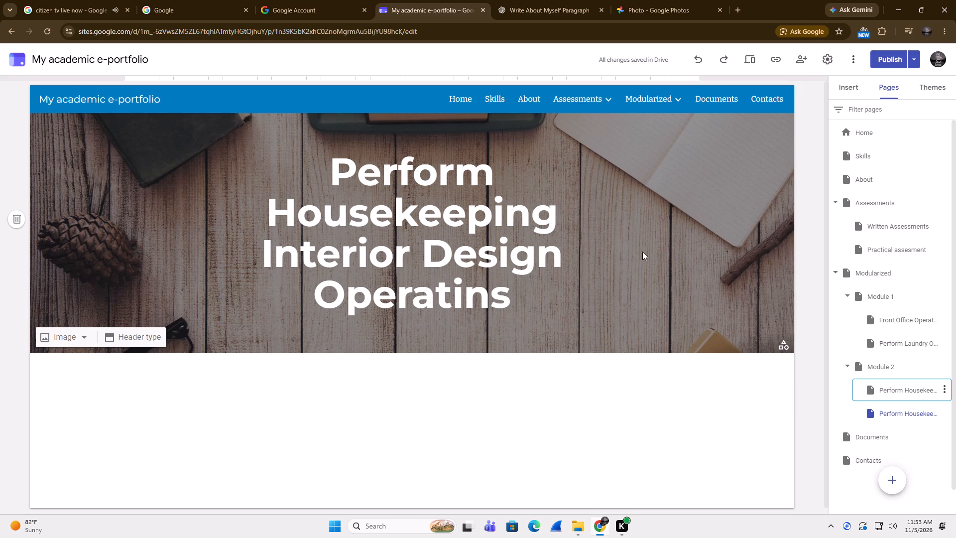
# Correct the last word of the new subpage's header title to "Operations".
pyautogui.click(546, 290)
pyautogui.click(546, 290)
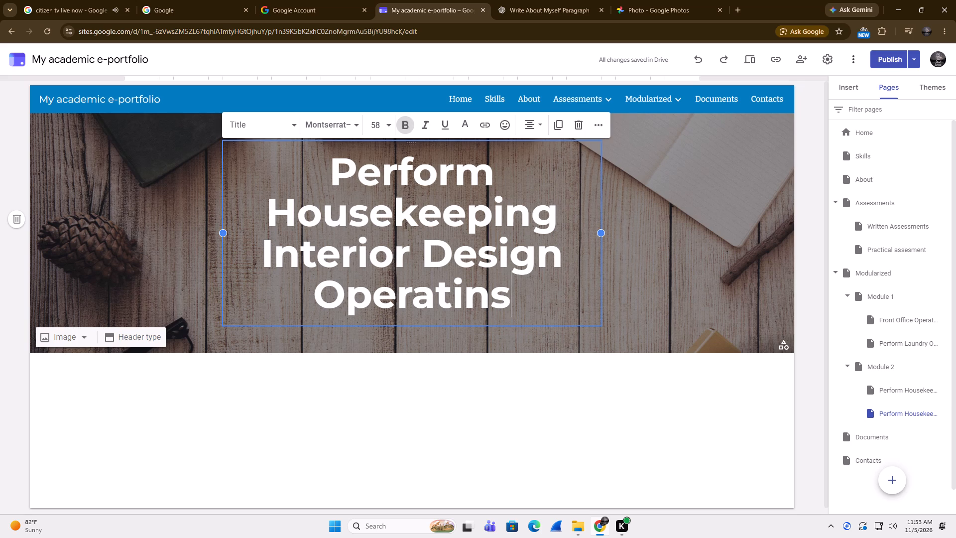
pyautogui.press('BackSpace')
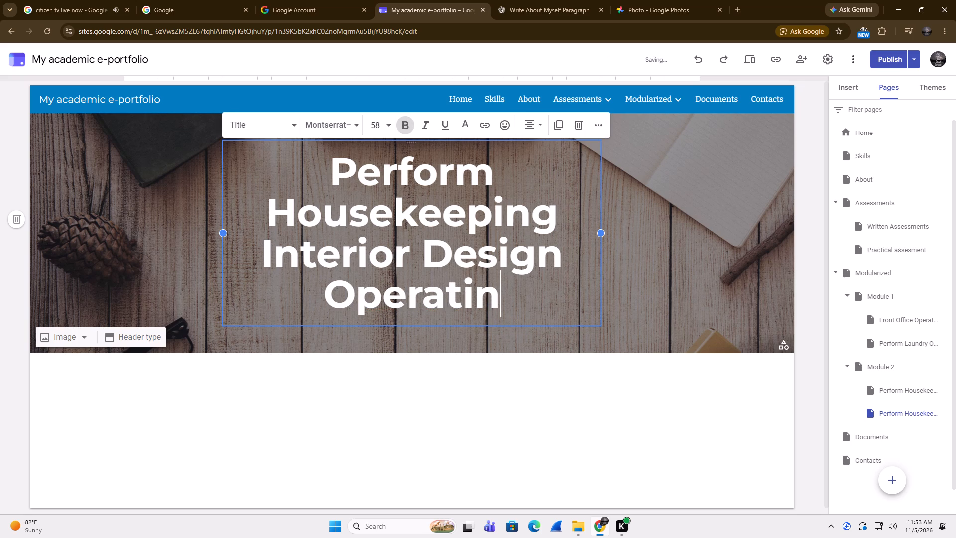
pyautogui.press('BackSpace')
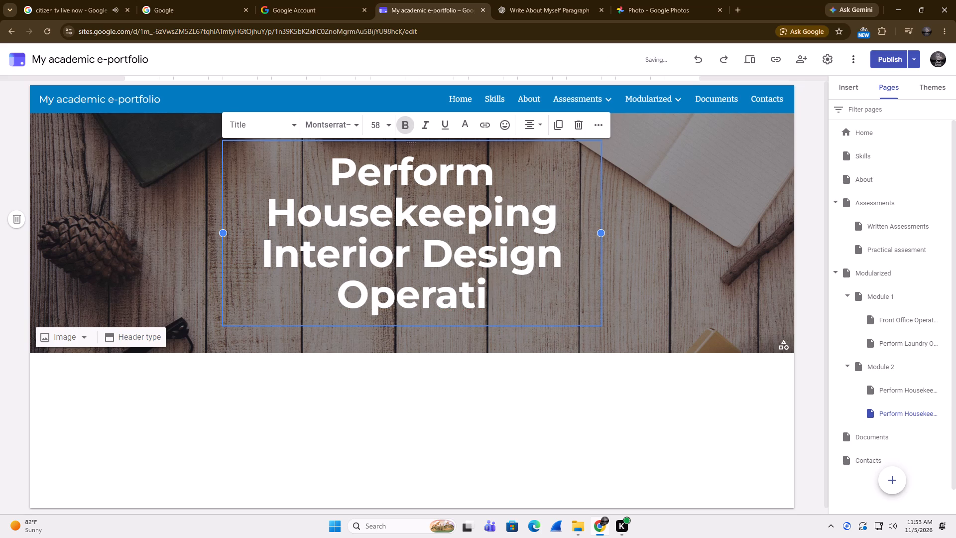
pyautogui.press('o')
pyautogui.press('n')
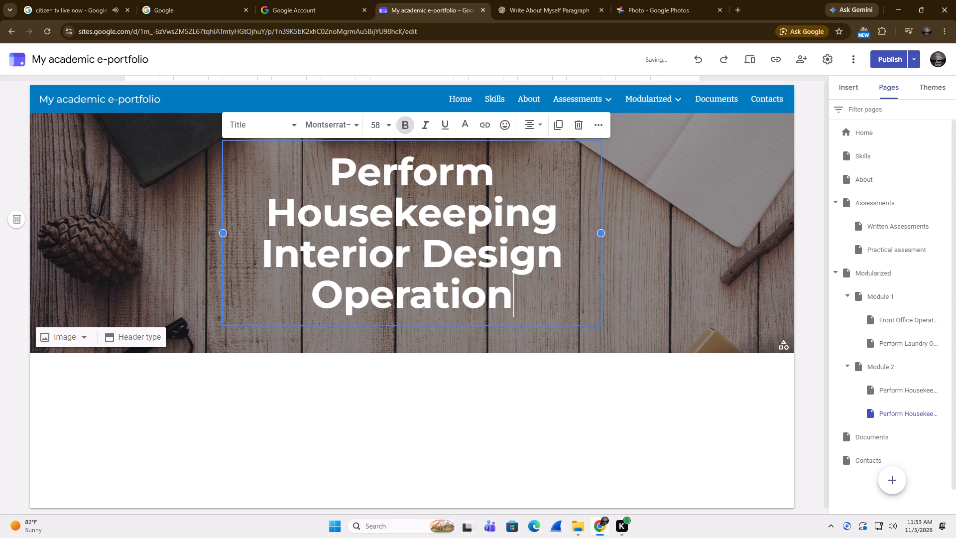
pyautogui.press('s')
pyautogui.click(604, 402)
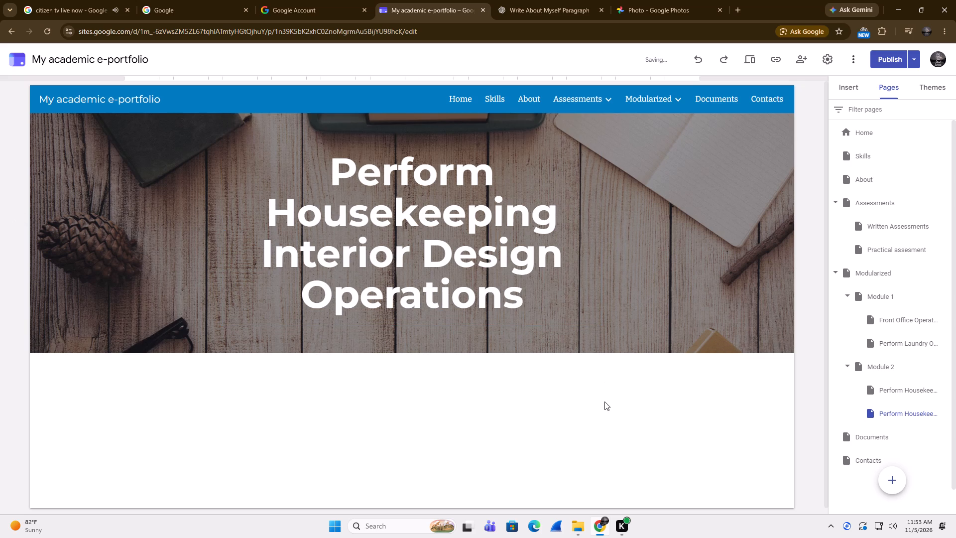
# Review the site changes and publish the e-portfolio.
pyautogui.click(876, 59)
pyautogui.click(931, 62)
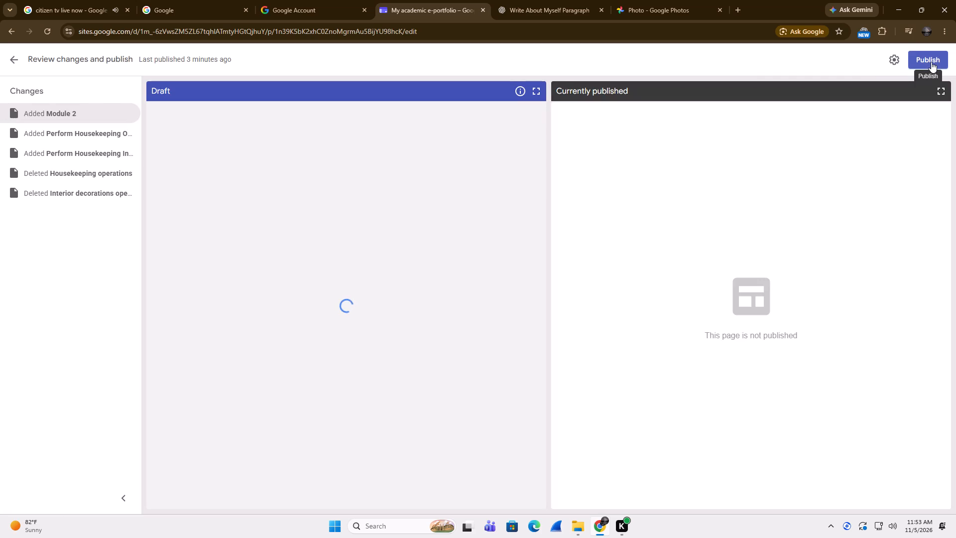
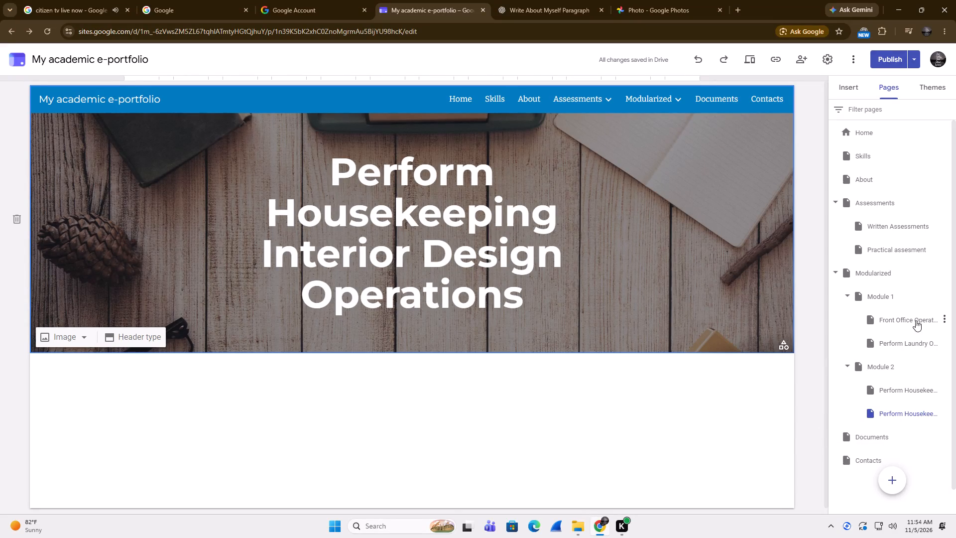
# Add a subpage named "Module 3" under the Modularized page.
pyautogui.click(944, 270)
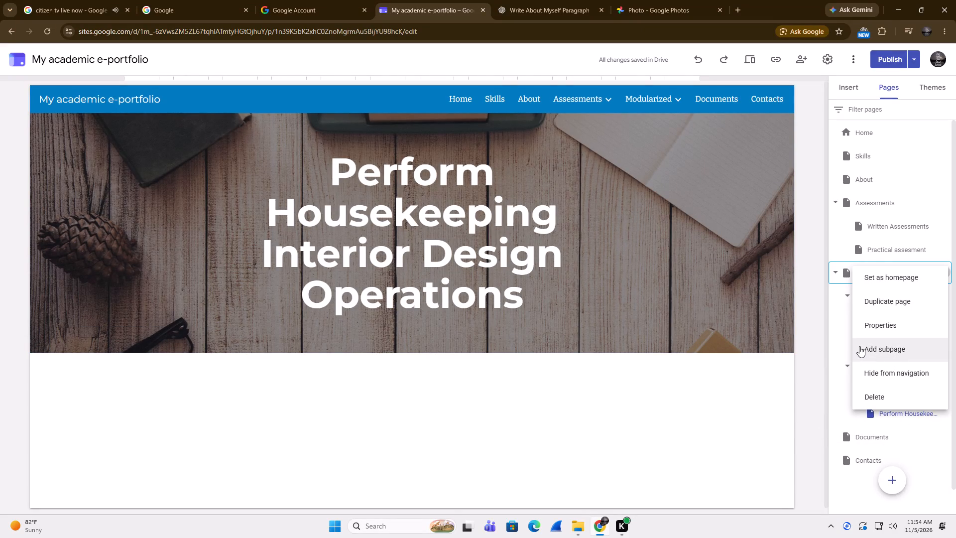
pyautogui.click(769, 336)
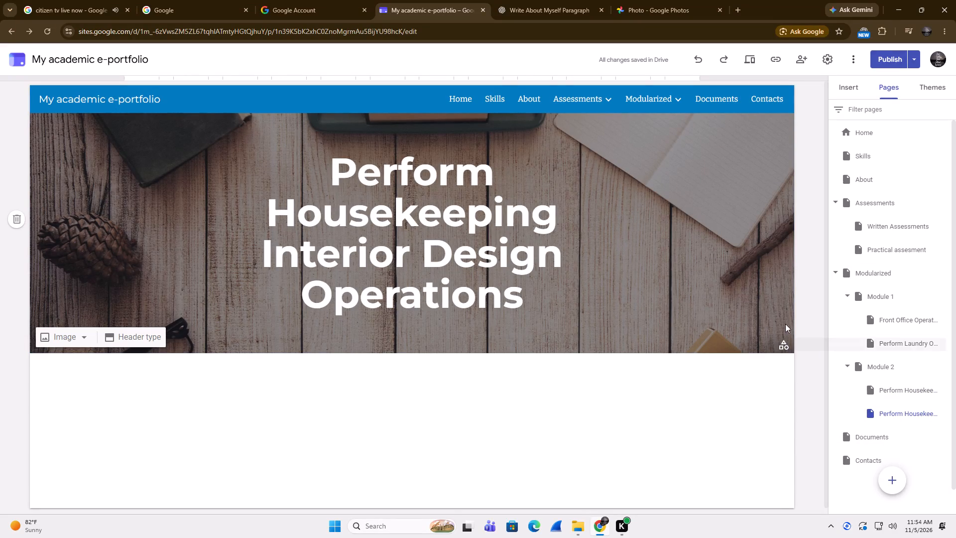
pyautogui.click(944, 272)
pyautogui.click(888, 348)
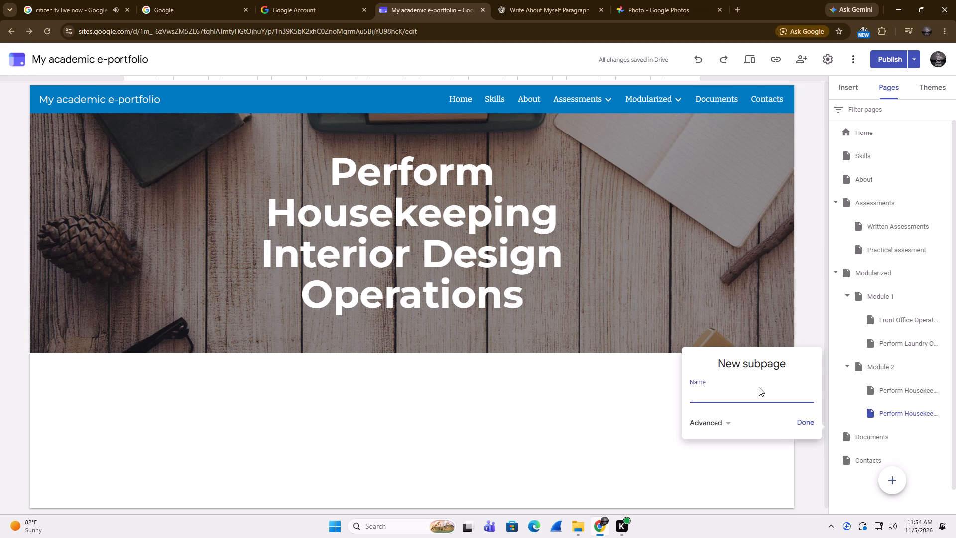
pyautogui.press('o')
pyautogui.write('dule 3')
pyautogui.press('Return')
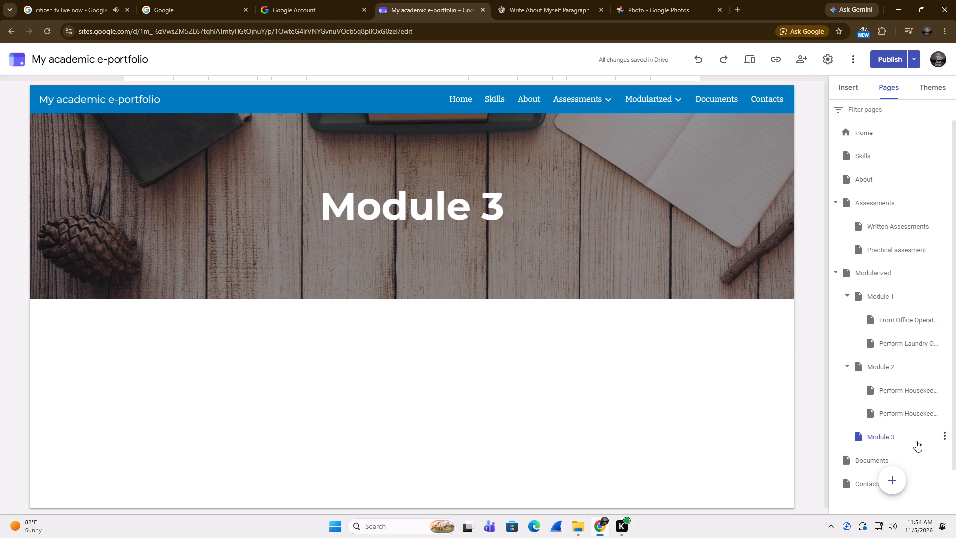
# Add a subpage named "Apply Digital Literacy" under the Module 3 page.
pyautogui.click(942, 436)
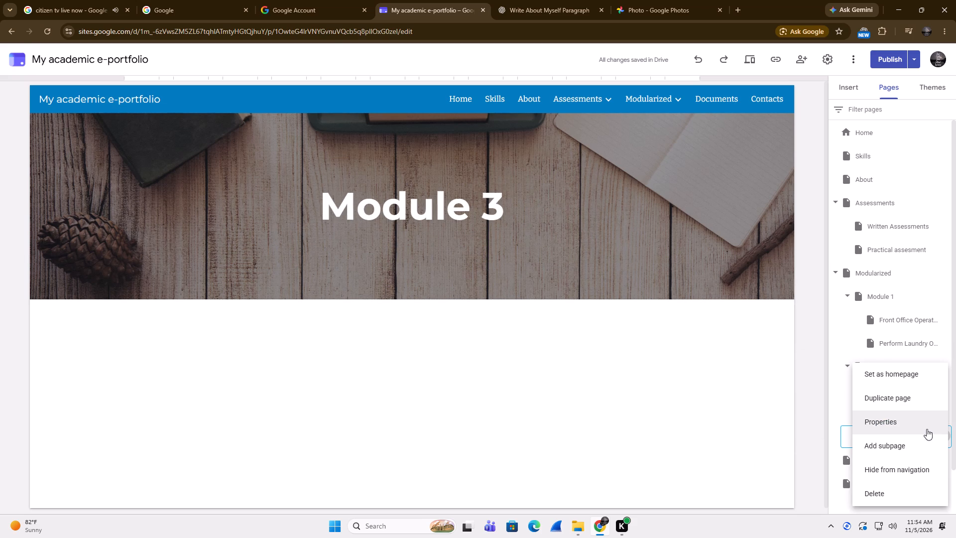
pyautogui.click(897, 451)
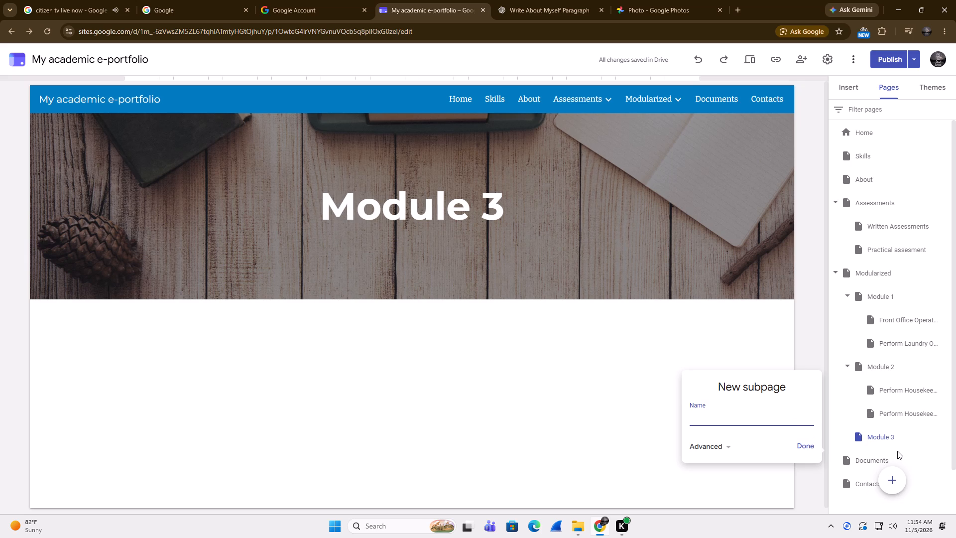
pyautogui.press('a')
pyautogui.write('pplt')
pyautogui.press('BackSpace')
pyautogui.press('y')
pyautogui.press('space')
pyautogui.press('g')
pyautogui.press('BackSpace')
pyautogui.press('d')
pyautogui.write('igital')
pyautogui.press('space')
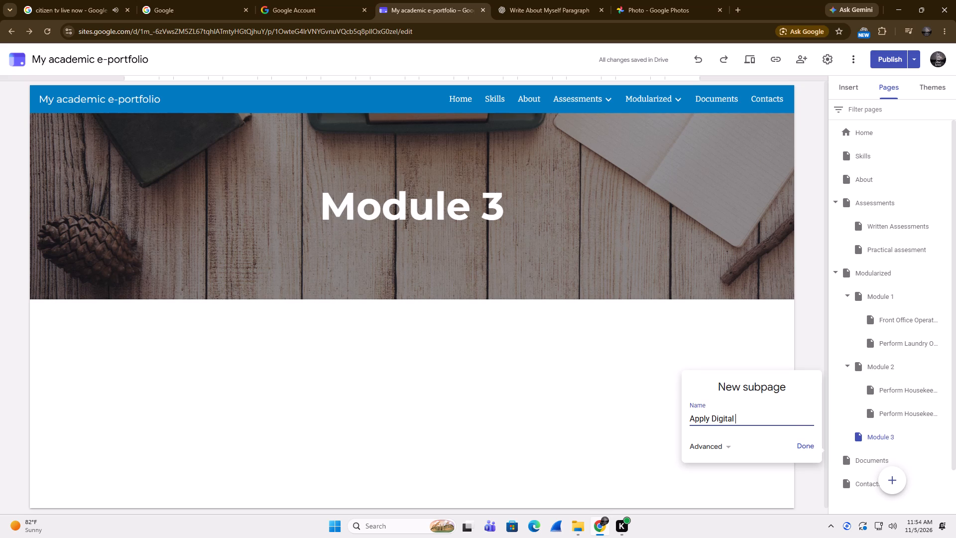
pyautogui.press('l')
pyautogui.write('itrecy')
pyautogui.press('BackSpace')
pyautogui.press('BackSpace')
pyautogui.press('BackSpace')
pyautogui.press('BackSpace')
pyautogui.write('eracy')
pyautogui.press('Return')
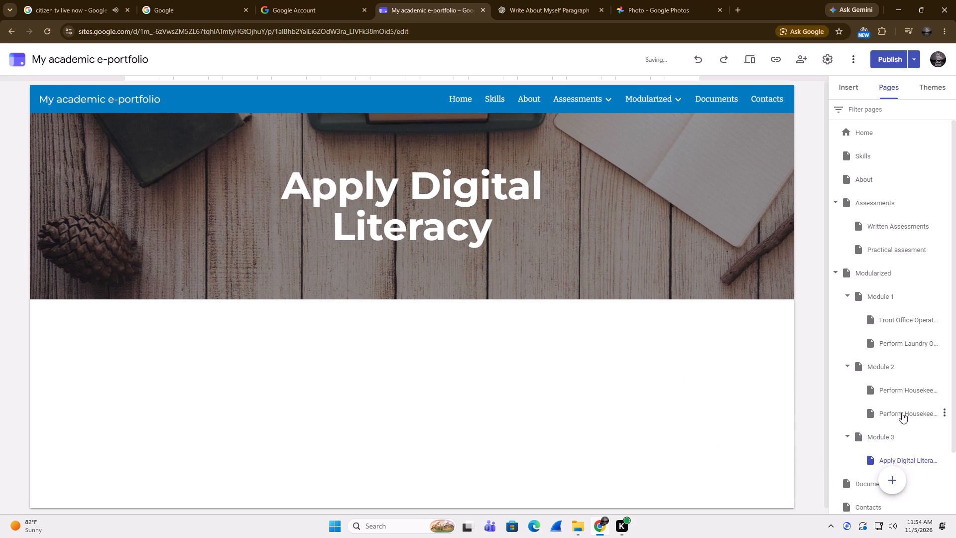
# Add a second subpage under Module 3 named "Apply Principles of Food Science and Nutrition".
pyautogui.click(946, 437)
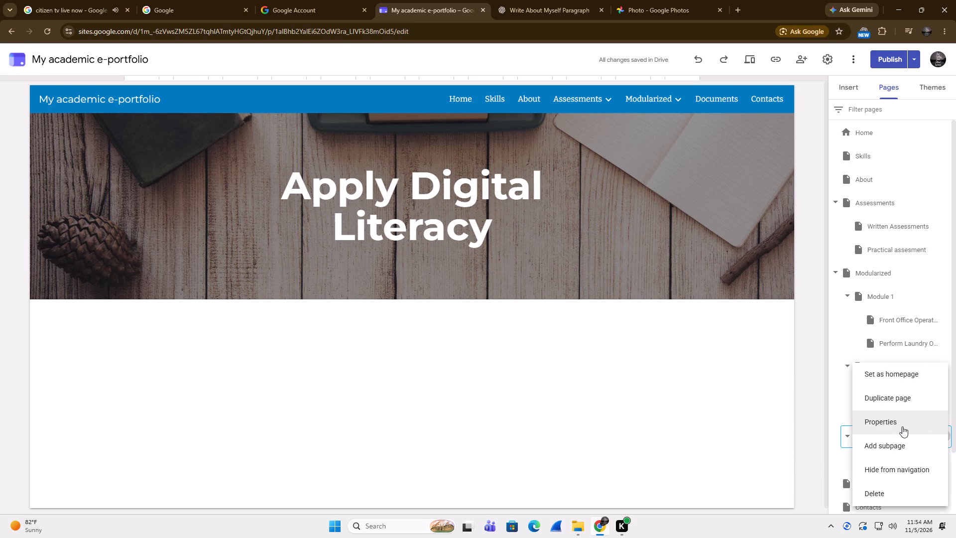
pyautogui.click(872, 450)
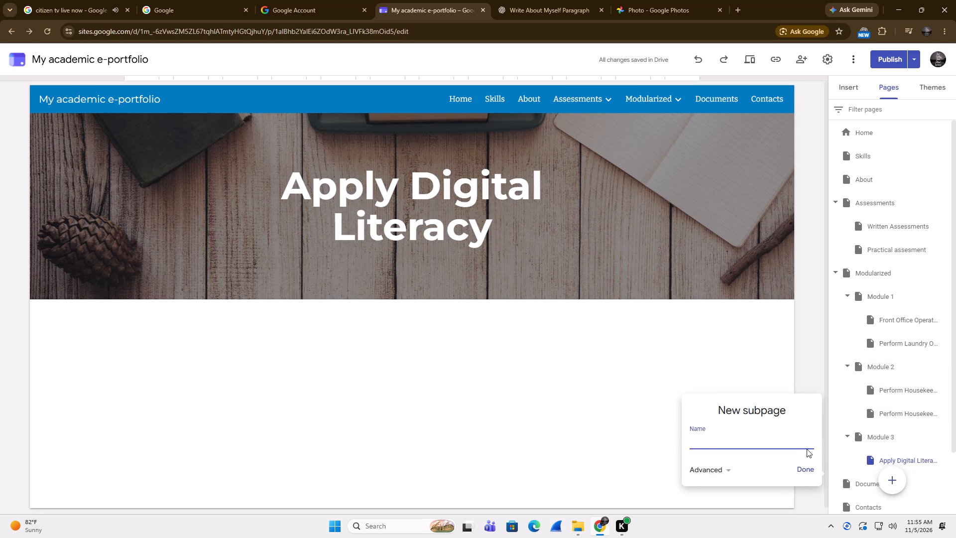
pyautogui.write('pplt')
pyautogui.press('BackSpace')
pyautogui.write('y')
pyautogui.press('space')
pyautogui.write('PRINCI')
pyautogui.press('BackSpace')
pyautogui.press('BackSpace')
pyautogui.press('BackSpace')
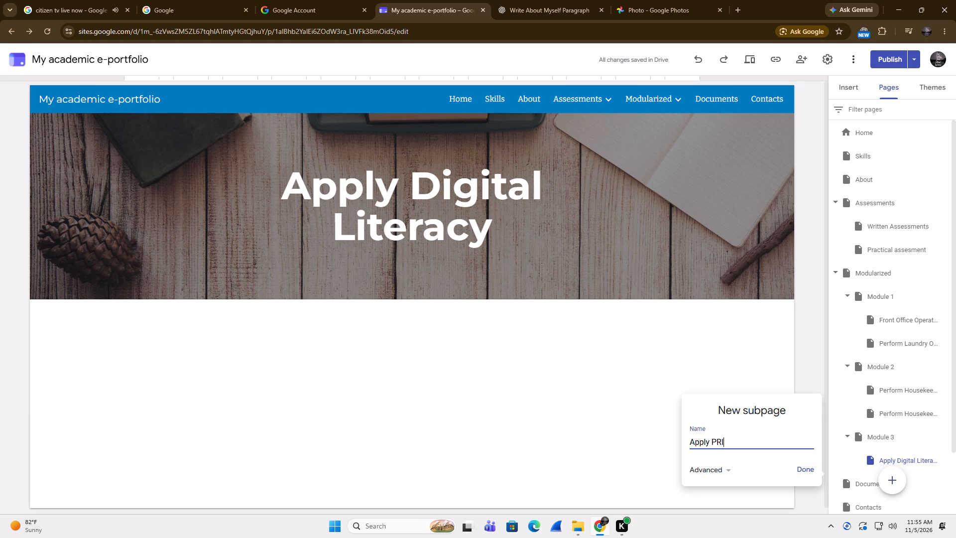
pyautogui.press('BackSpace')
pyautogui.press('BackSpace')
pyautogui.write('rinciples')
pyautogui.press('space')
pyautogui.write('of')
pyautogui.press('space')
pyautogui.write('food')
pyautogui.press('BackSpace')
pyautogui.press('BackSpace')
pyautogui.press('BackSpace')
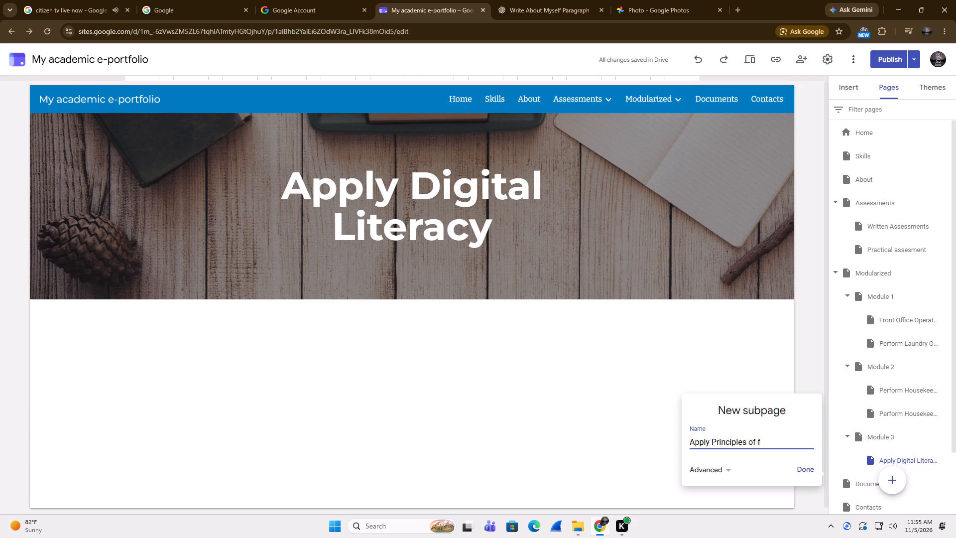
pyautogui.press('BackSpace')
pyautogui.write('ood')
pyautogui.press('space')
pyautogui.write('iec')
pyautogui.press('BackSpace')
pyautogui.write('nce')
pyautogui.press('space')
pyautogui.write('and')
pyautogui.press('space')
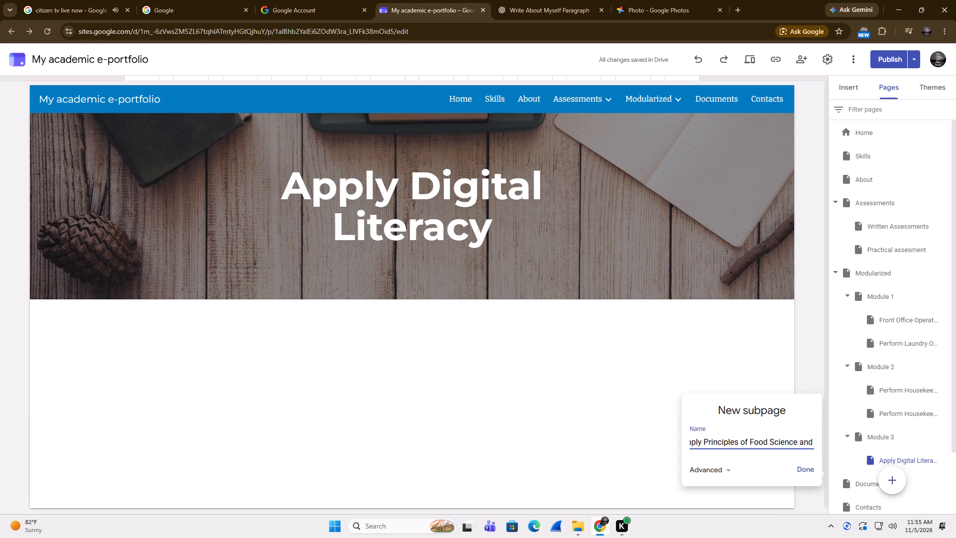
pyautogui.press('n')
pyautogui.write('utri')
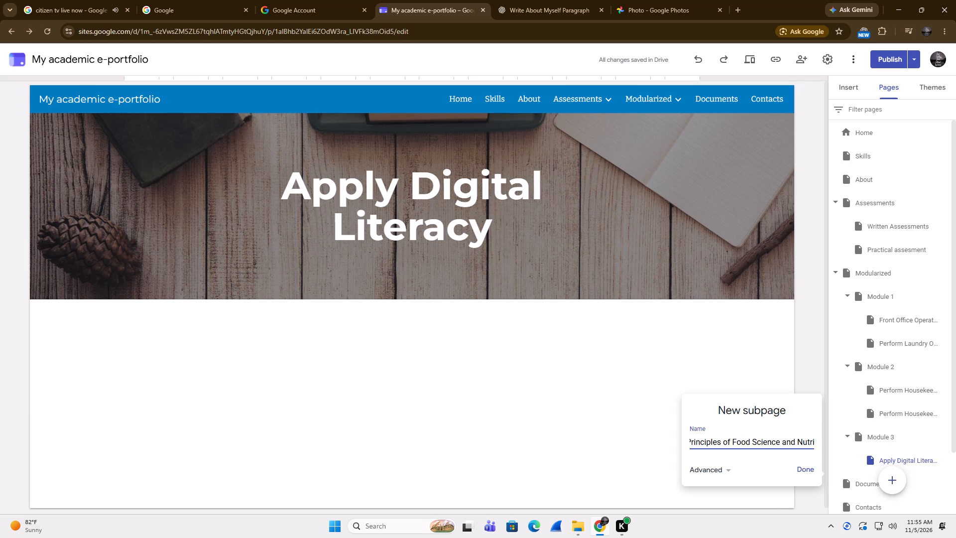
pyautogui.write('tion')
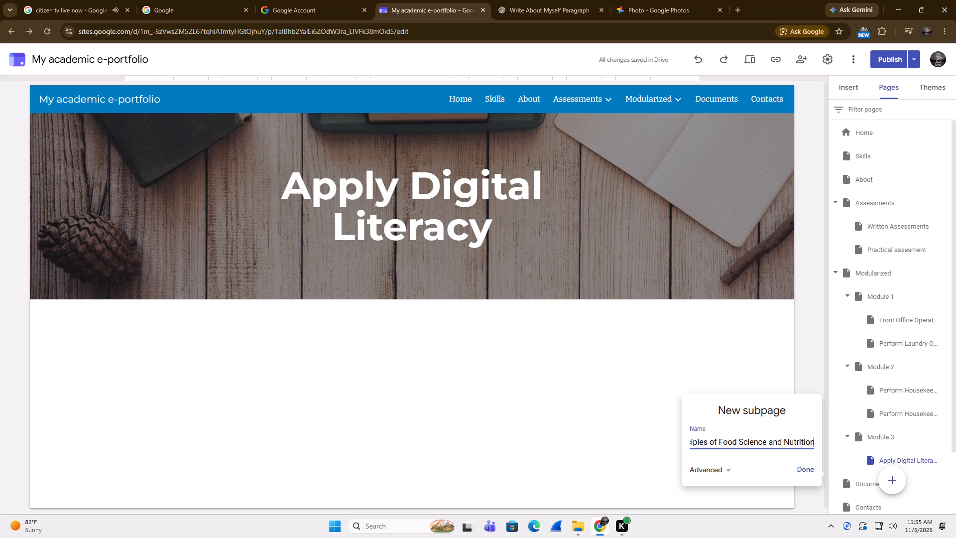
pyautogui.press('Return')
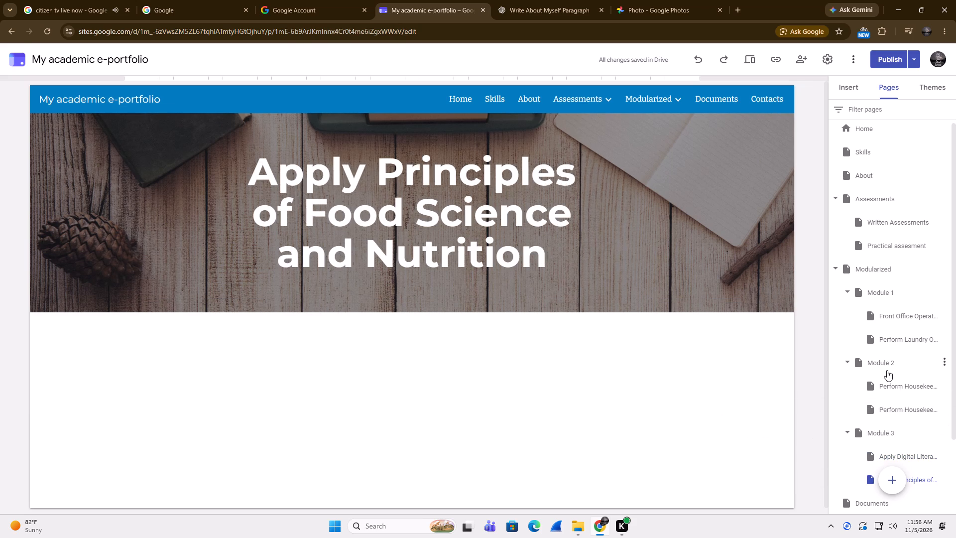
# Add a third subpage under Module 3 named "Prepare Starter and Starter Accompaniments".
pyautogui.scroll(-3, 889, 369)
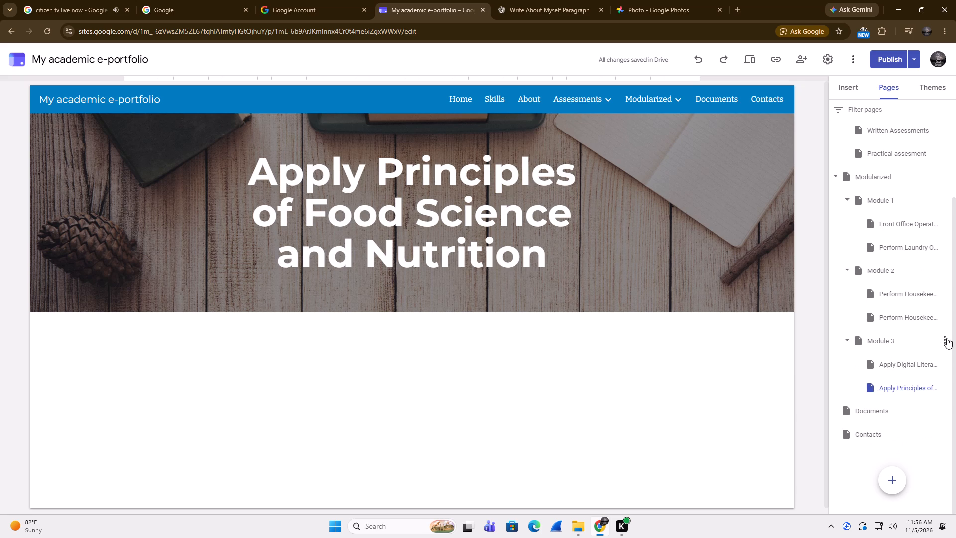
pyautogui.click(947, 338)
pyautogui.click(904, 414)
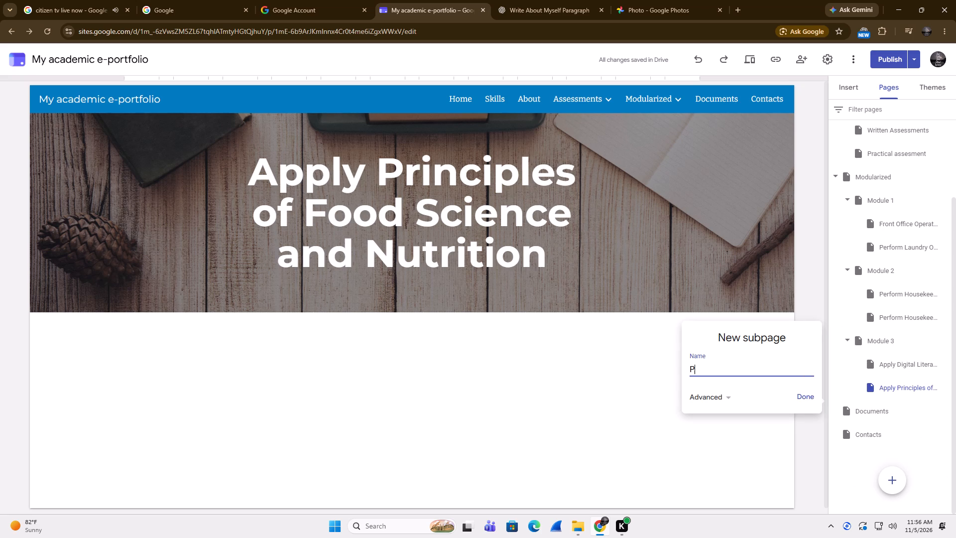
pyautogui.write('repare')
pyautogui.press('space')
pyautogui.press('s')
pyautogui.write('ta')
pyautogui.press('r')
pyautogui.write('ter')
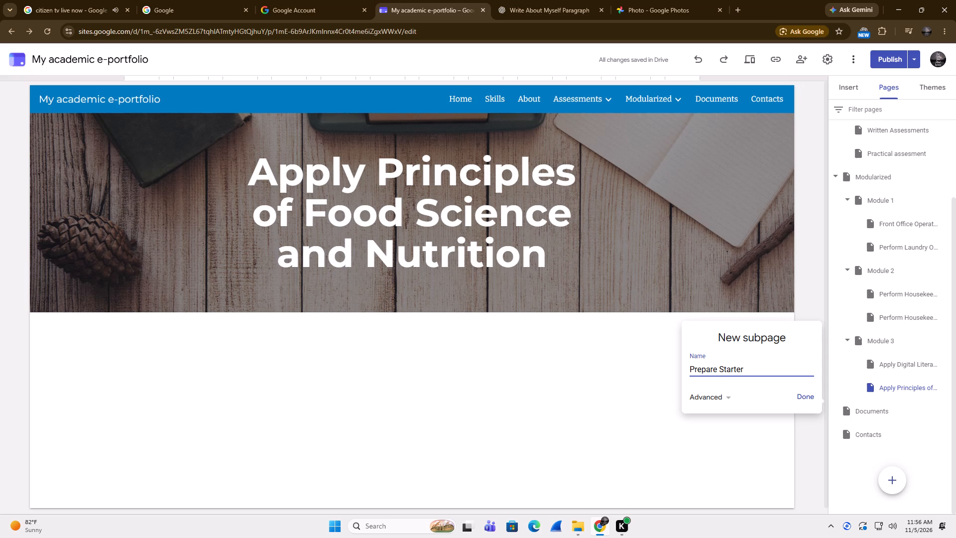
pyautogui.press('space')
pyautogui.write('an')
pyautogui.write('d')
pyautogui.press('space')
pyautogui.write('tarter')
pyautogui.press('space')
pyautogui.press('a')
pyautogui.write('ccom')
pyautogui.press('l')
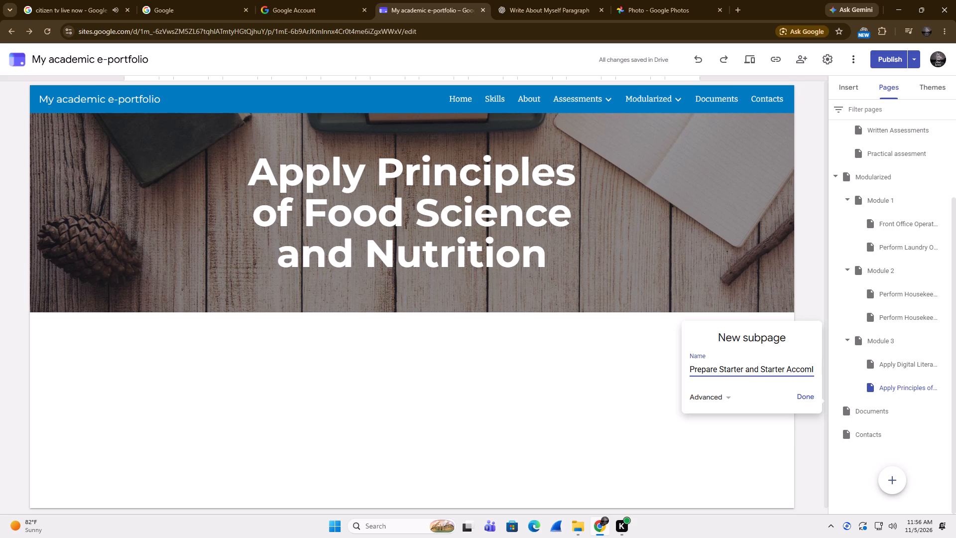
pyautogui.press('BackSpace')
pyautogui.write('pl')
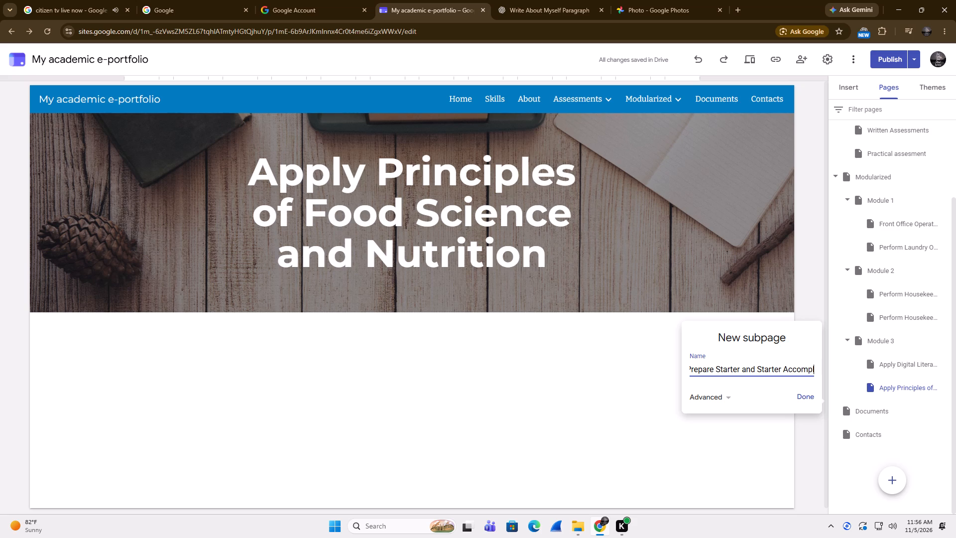
pyautogui.press('BackSpace')
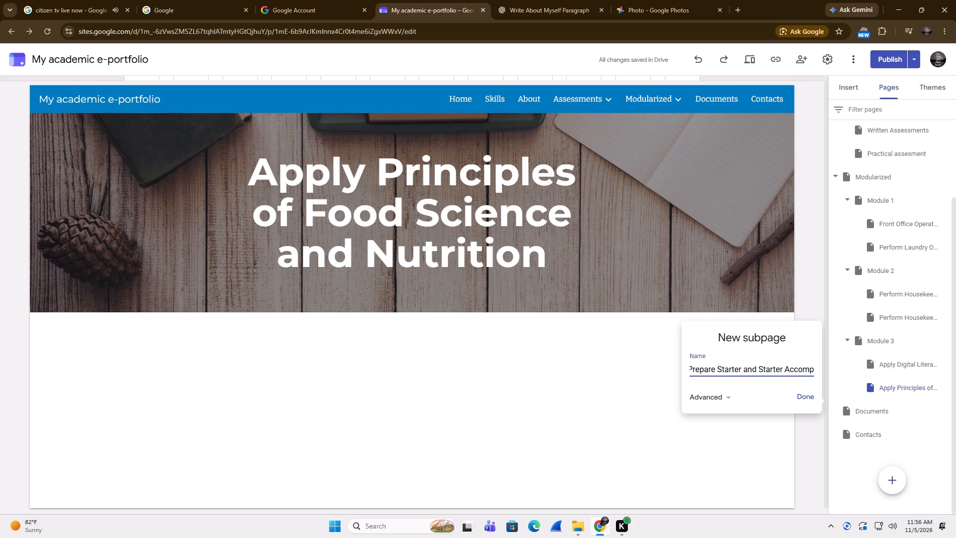
pyautogui.write('an')
pyautogui.write('ik')
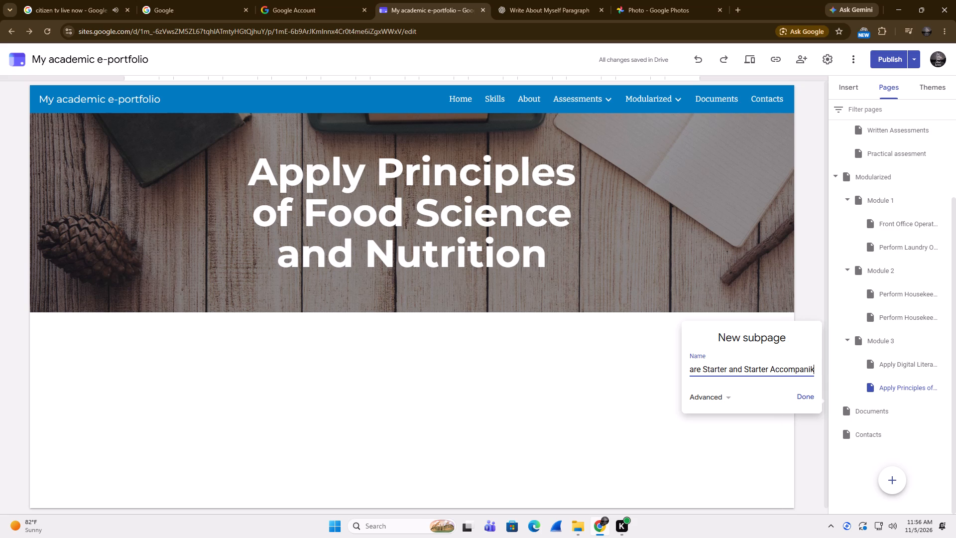
pyautogui.press('BackSpace')
pyautogui.press('m')
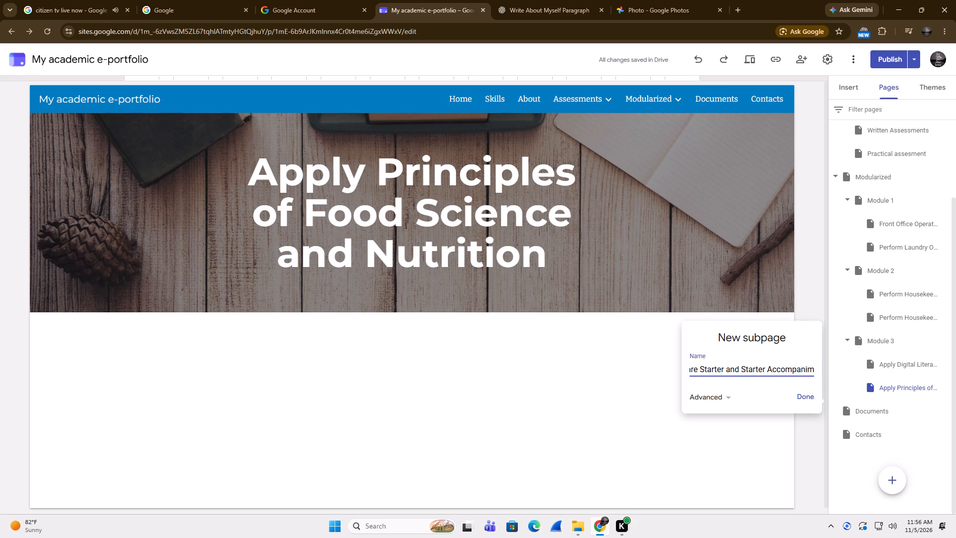
pyautogui.press('e')
pyautogui.write('nts')
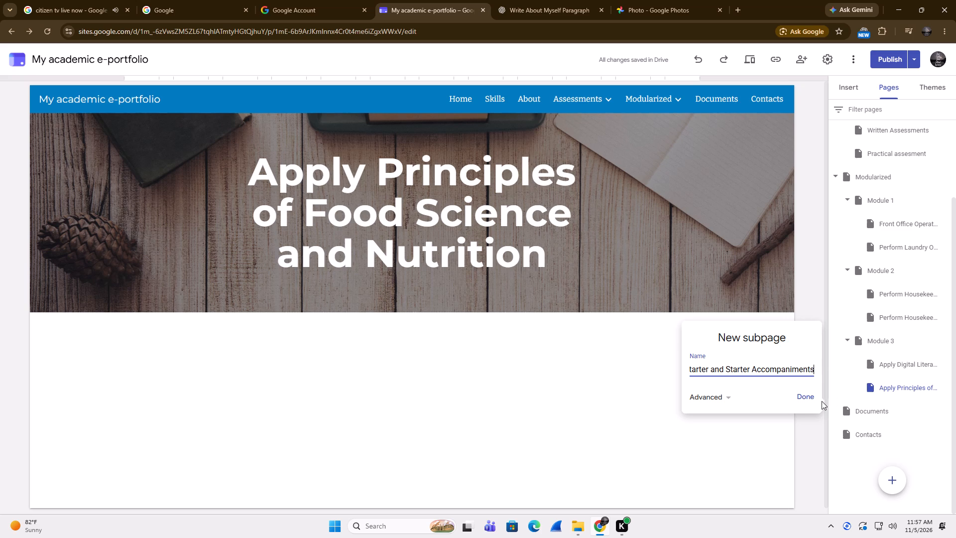
pyautogui.click(808, 397)
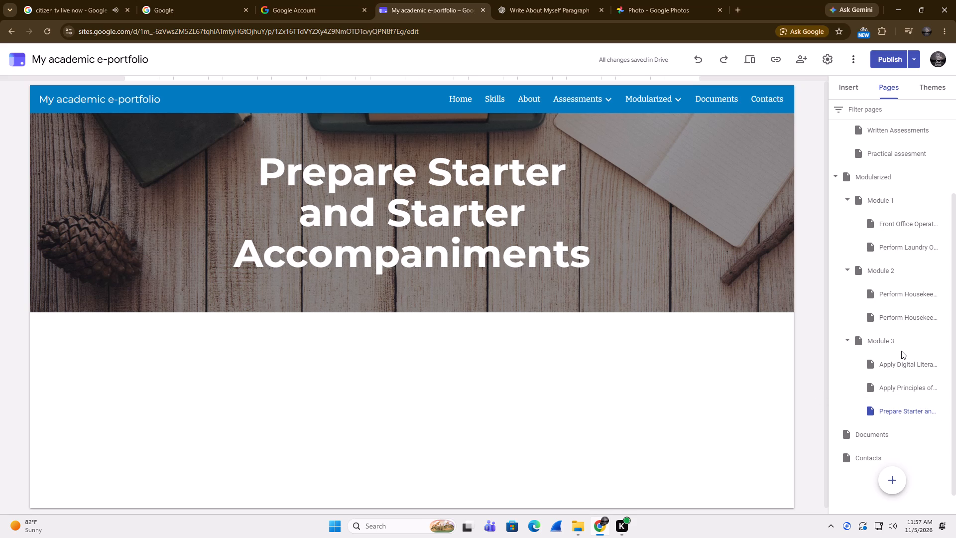
# Add a fourth subpage under Module 3 named "Prepare Main Meal".
pyautogui.click(942, 342)
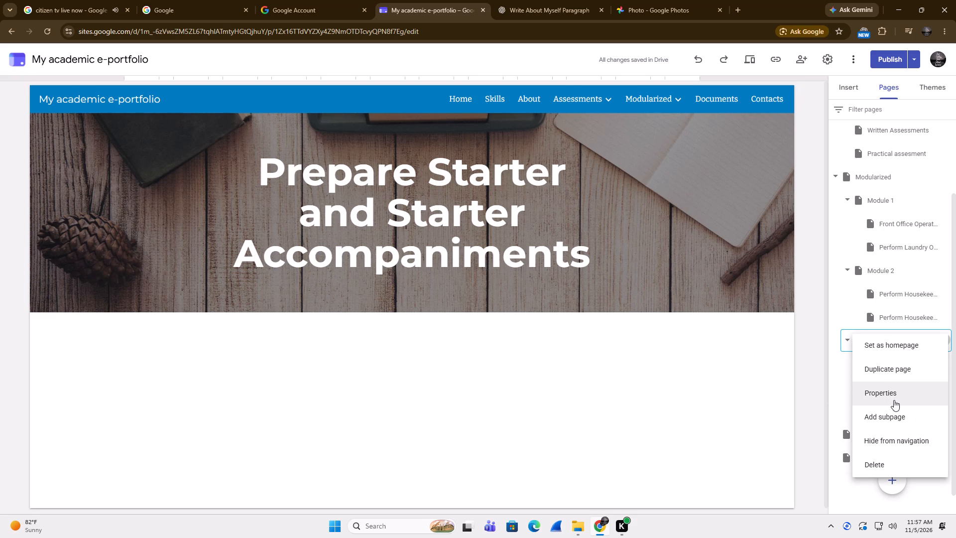
pyautogui.click(890, 414)
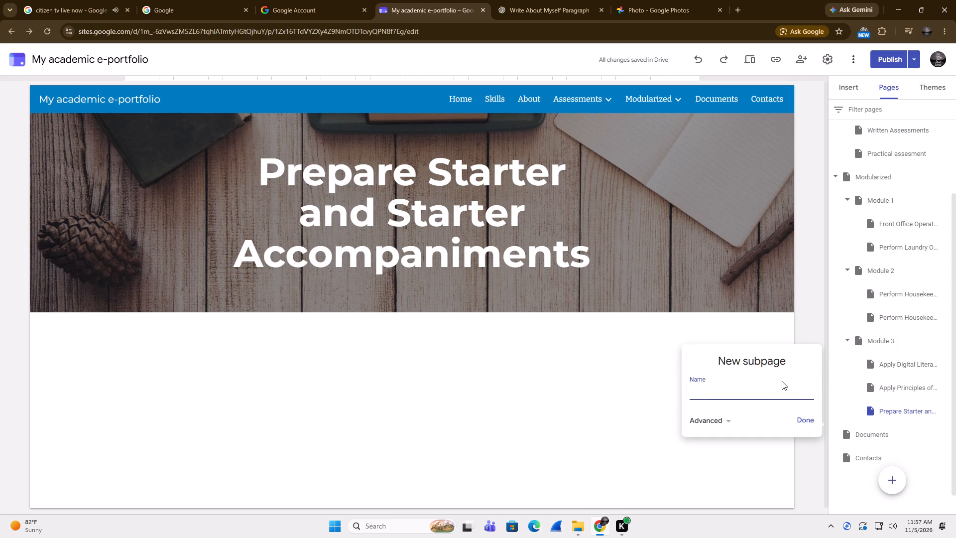
pyautogui.write('repare')
pyautogui.press('space')
pyautogui.press('n')
pyautogui.press('BackSpace')
pyautogui.press('m')
pyautogui.write('ain')
pyautogui.press('space')
pyautogui.write('MEAL')
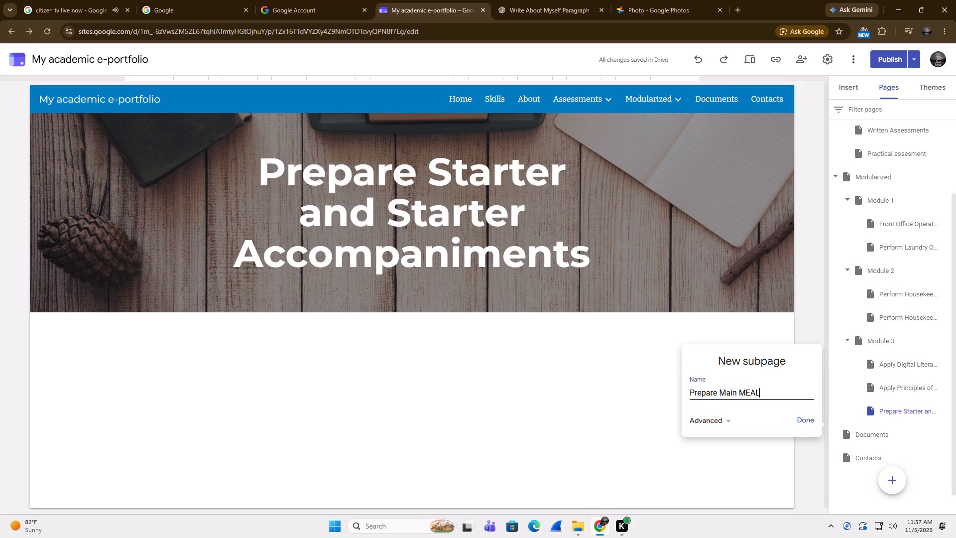
pyautogui.press('BackSpace')
pyautogui.press('BackSpace')
pyautogui.press('BackSpace')
pyautogui.press('BackSpace')
pyautogui.write('M')
pyautogui.press('space')
pyautogui.write('eak')
pyautogui.press('BackSpace')
pyautogui.press('l')
pyautogui.press('Return')
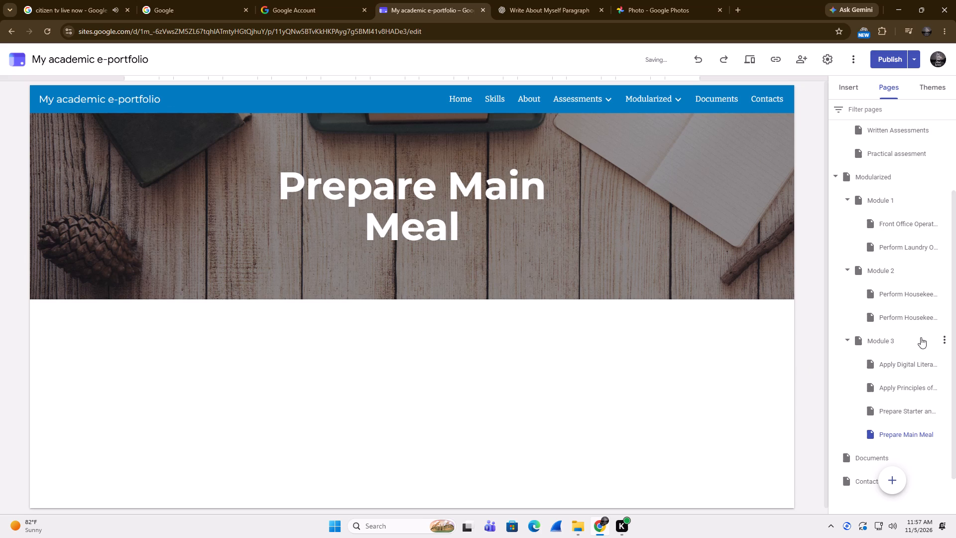
# Add a fifth subpage under Module 3 named "Prepare Desserts and Baking Products".
pyautogui.click(944, 341)
pyautogui.click(889, 417)
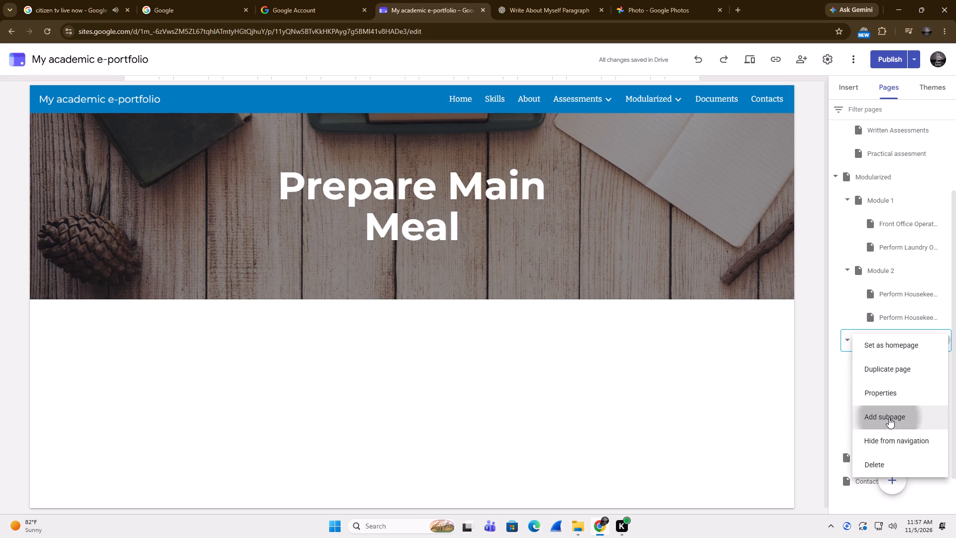
pyautogui.press('p')
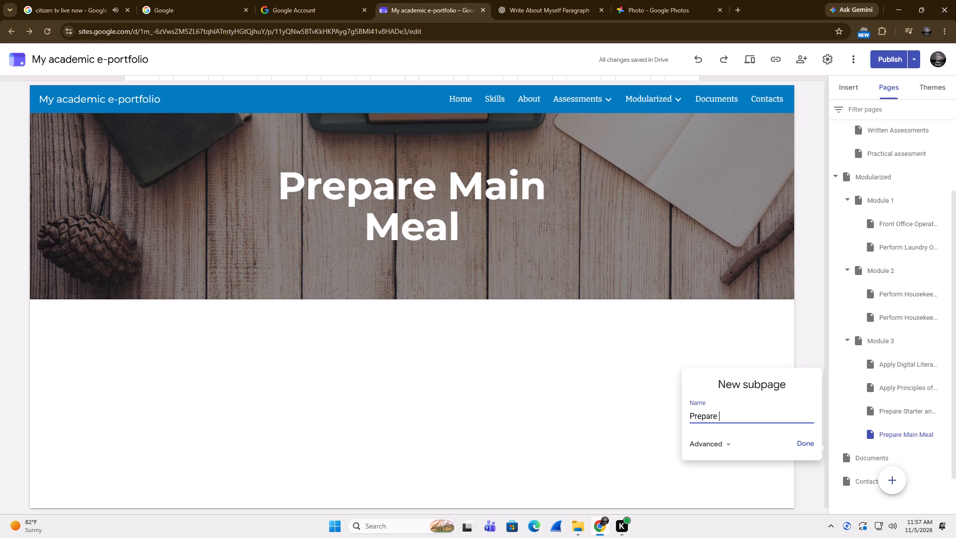
pyautogui.write('DE')
pyautogui.press('s')
pyautogui.press('BackSpace')
pyautogui.press('BackSpace')
pyautogui.write('essert')
pyautogui.press('s')
pyautogui.press('space')
pyautogui.write('and')
pyautogui.press('space')
pyautogui.press('b')
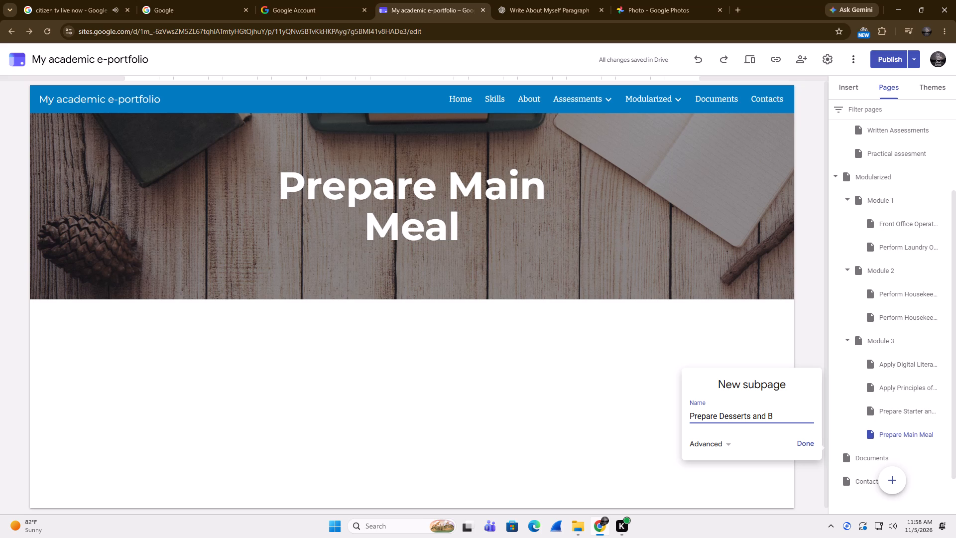
pyautogui.press('a')
pyautogui.write('KING')
pyautogui.press('BackSpace')
pyautogui.press('BackSpace')
pyautogui.press('BackSpace')
pyautogui.press('BackSpace')
pyautogui.press('BackSpace')
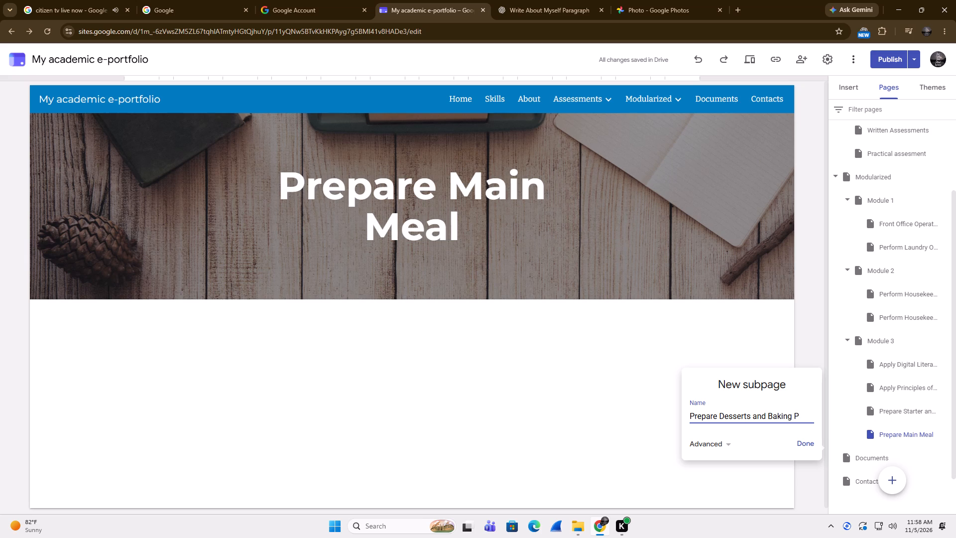
pyautogui.write('roducts')
pyautogui.press('Return')
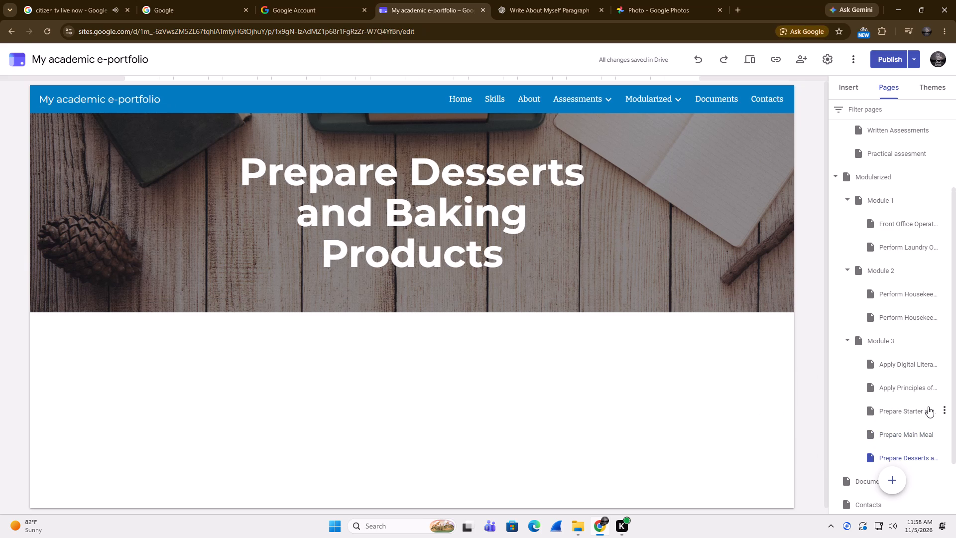
# Add a sixth subpage under Module 3 named "Perform Bar Keeping Operations".
pyautogui.click(946, 340)
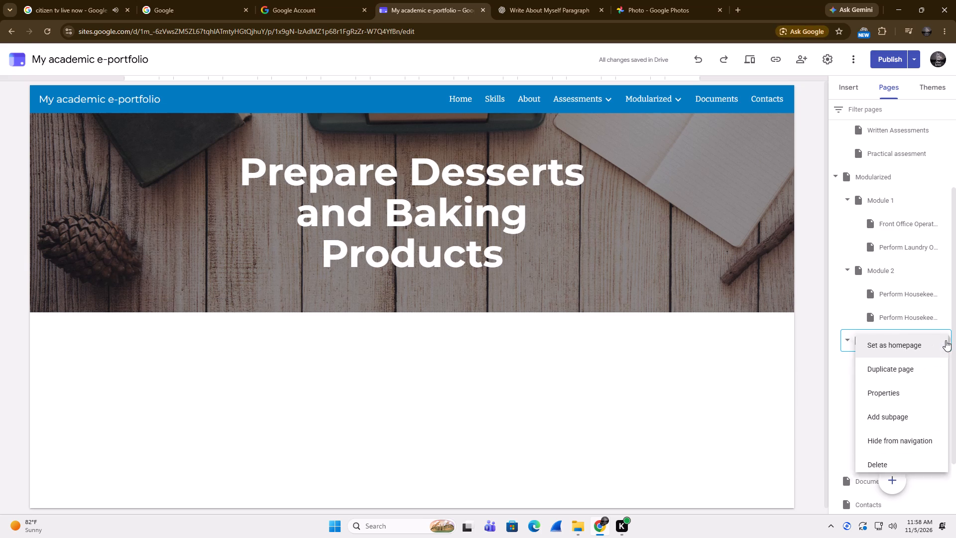
pyautogui.click(894, 419)
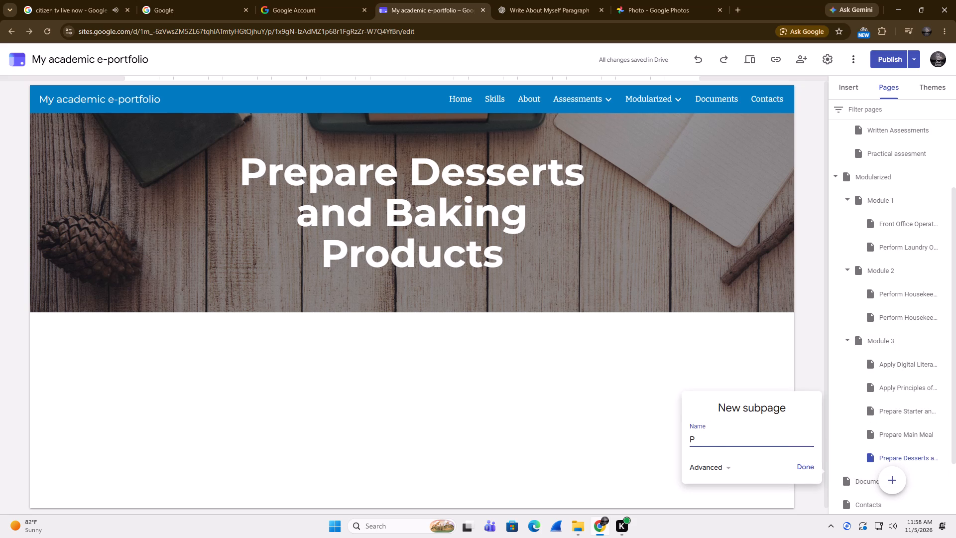
pyautogui.write('erform')
pyautogui.press('space')
pyautogui.write('ar')
pyautogui.press('space')
pyautogui.press('k')
pyautogui.press('e')
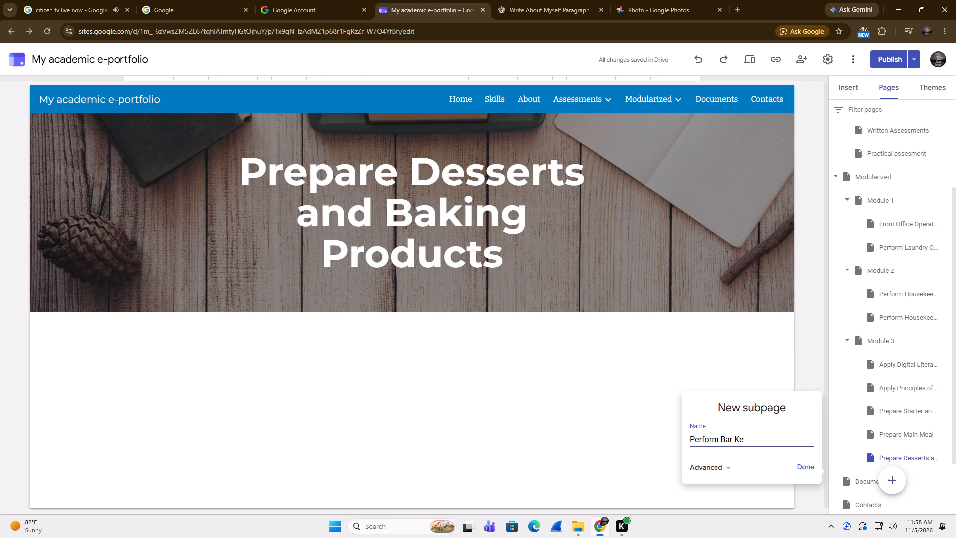
pyautogui.write('epim')
pyautogui.press('BackSpace')
pyautogui.write('ng')
pyautogui.press('space')
pyautogui.press('o')
pyautogui.write('perations')
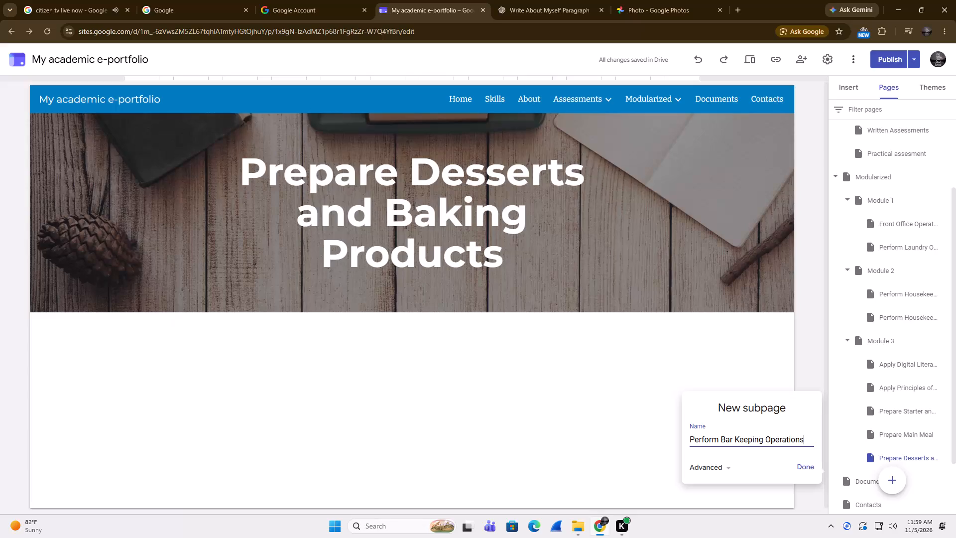
pyautogui.click(807, 473)
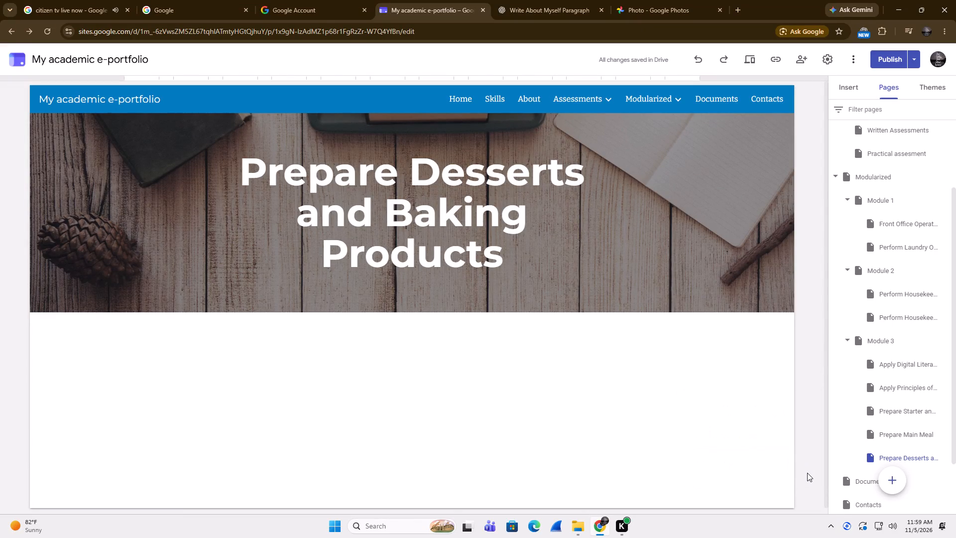
# Publish the site with the new Module 3 unit pages.
pyautogui.click(895, 57)
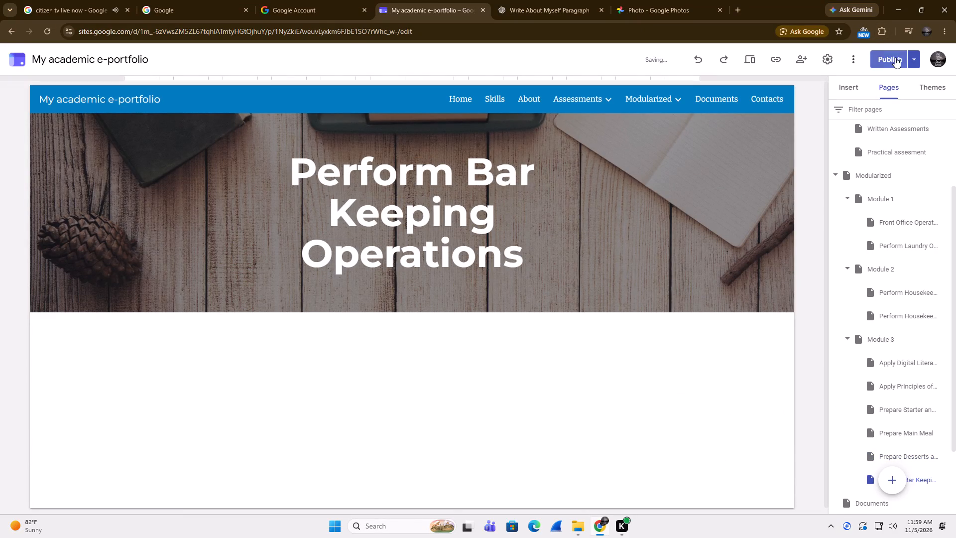
pyautogui.click(928, 58)
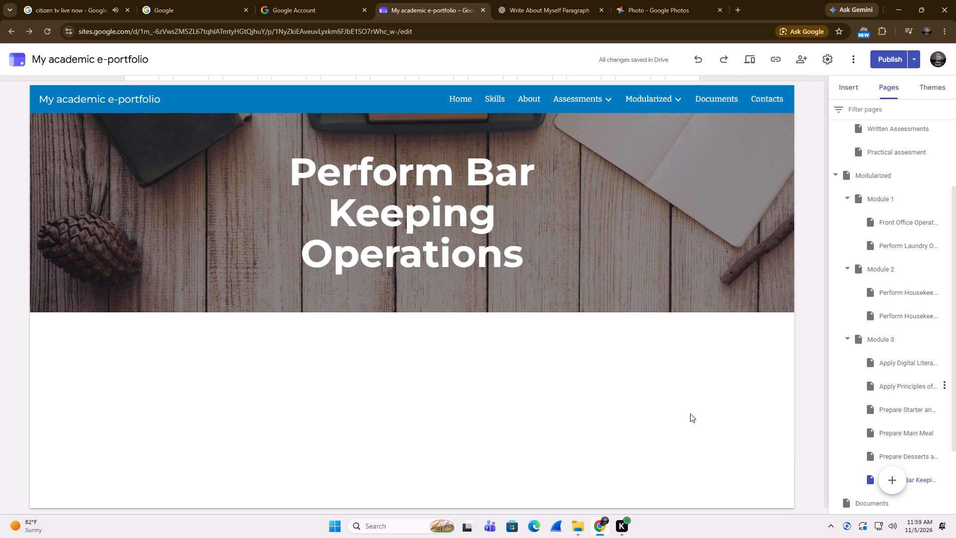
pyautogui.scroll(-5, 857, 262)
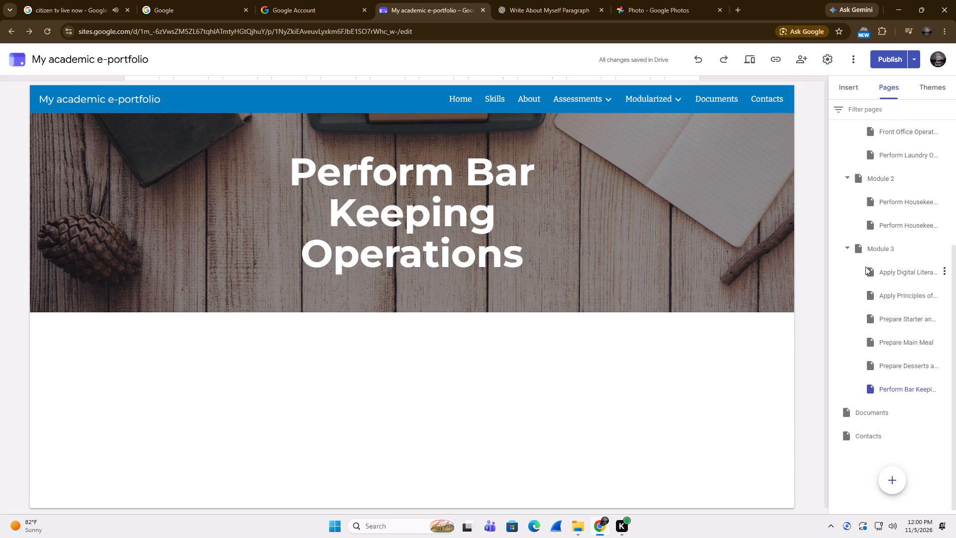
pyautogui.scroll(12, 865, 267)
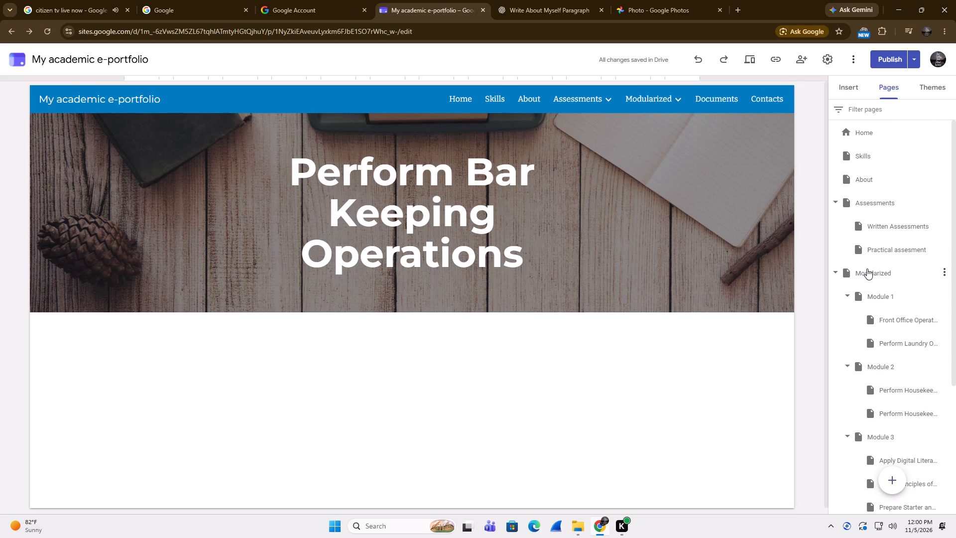
# Try the Simple and Aristotle themes on the site and settle on the Diplomat theme.
pyautogui.click(926, 90)
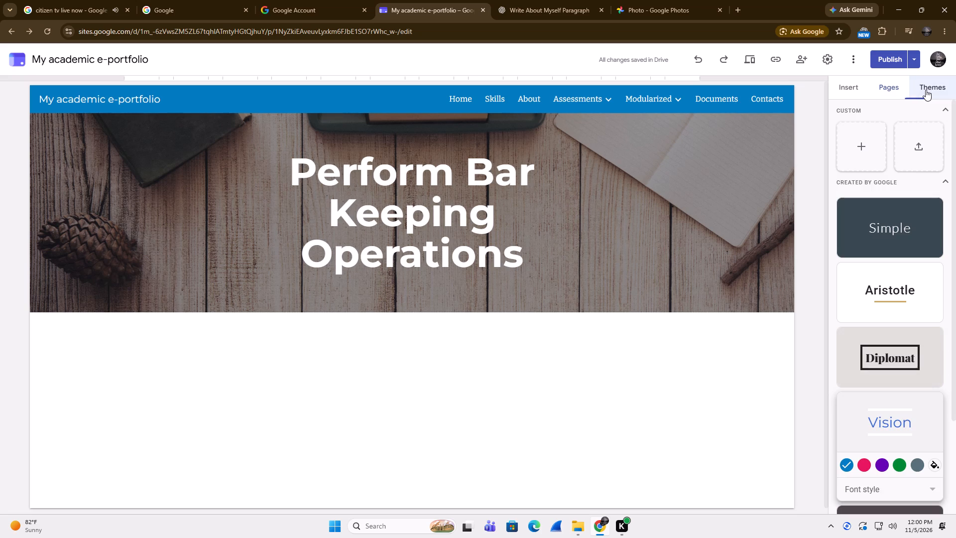
pyautogui.click(868, 242)
pyautogui.click(853, 362)
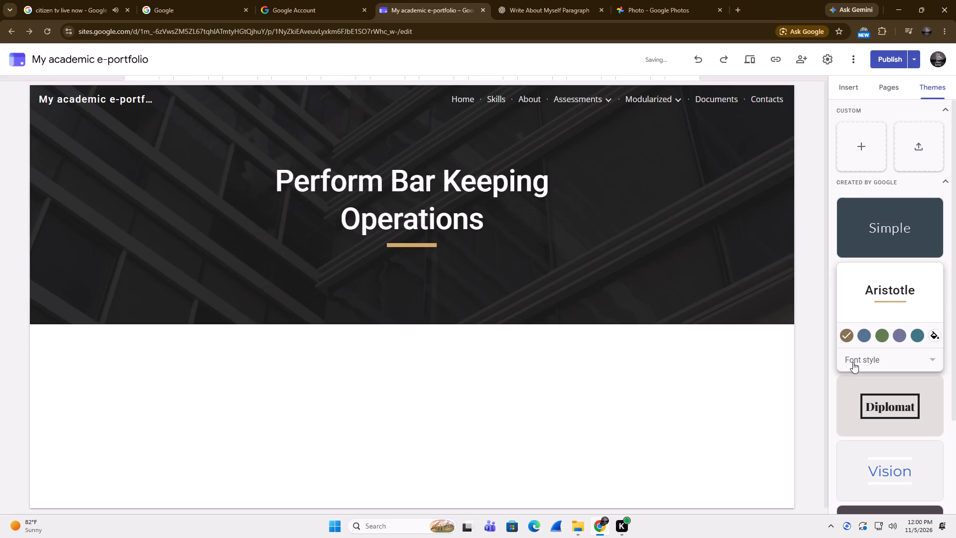
pyautogui.click(878, 416)
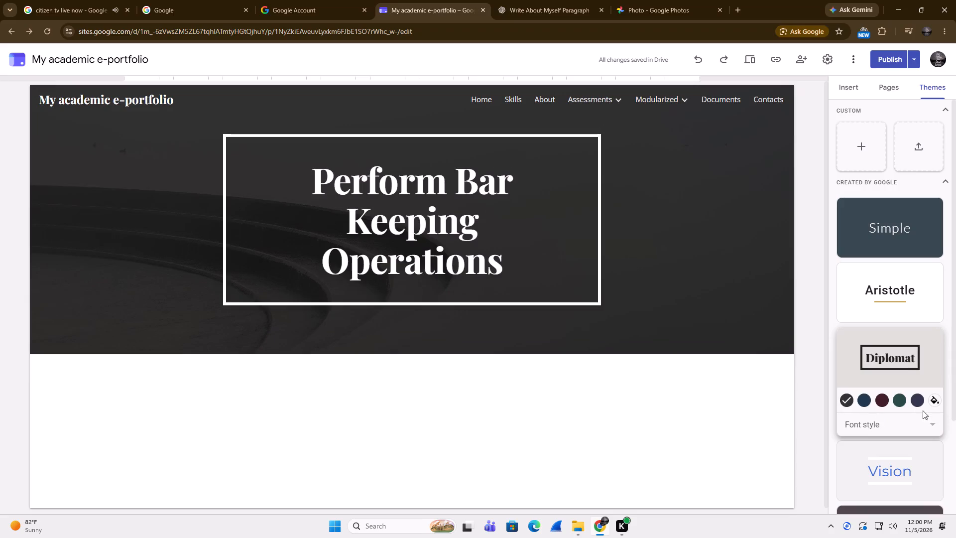
# Publish the site with the Diplomat theme.
pyautogui.click(884, 56)
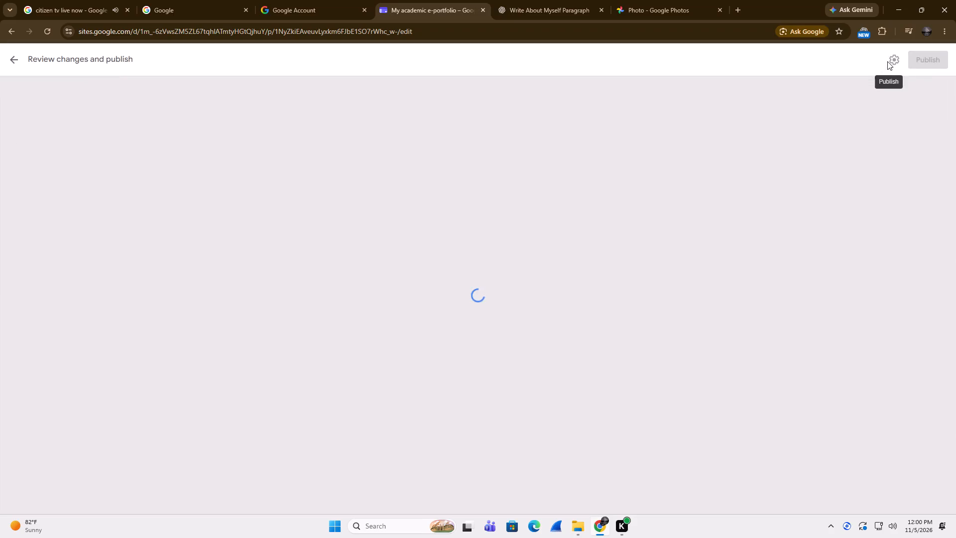
pyautogui.click(930, 62)
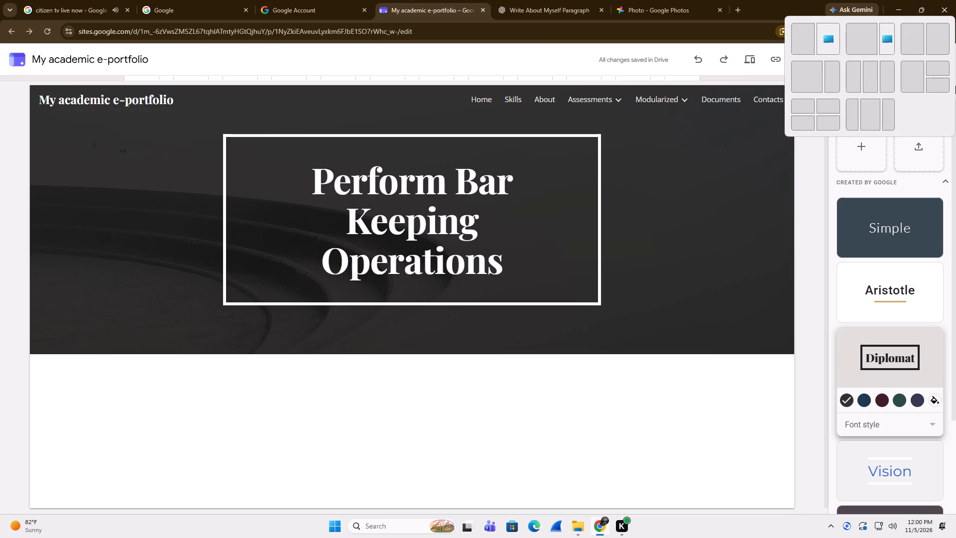
# Try the Vision and Level themes on the site and switch it to the Impression theme.
pyautogui.click(856, 463)
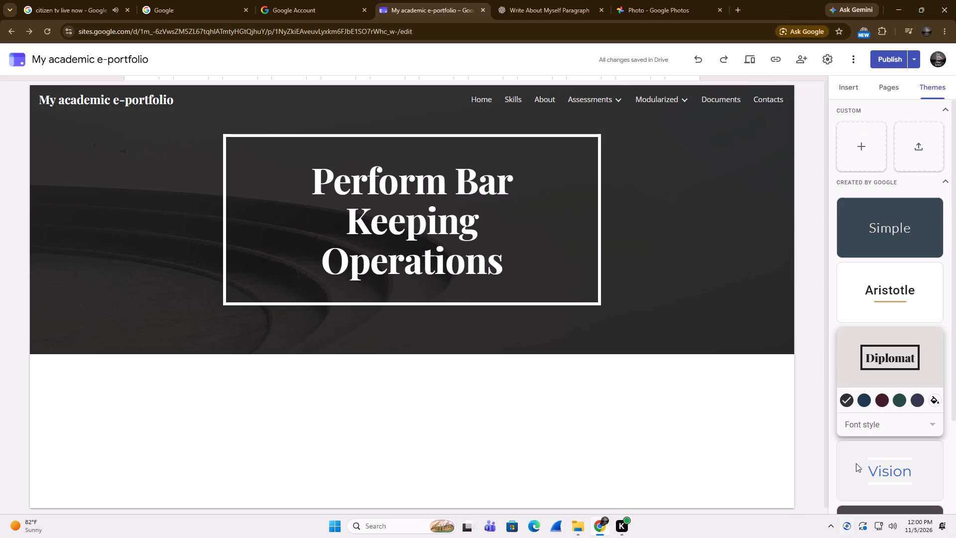
pyautogui.scroll(-2, 856, 463)
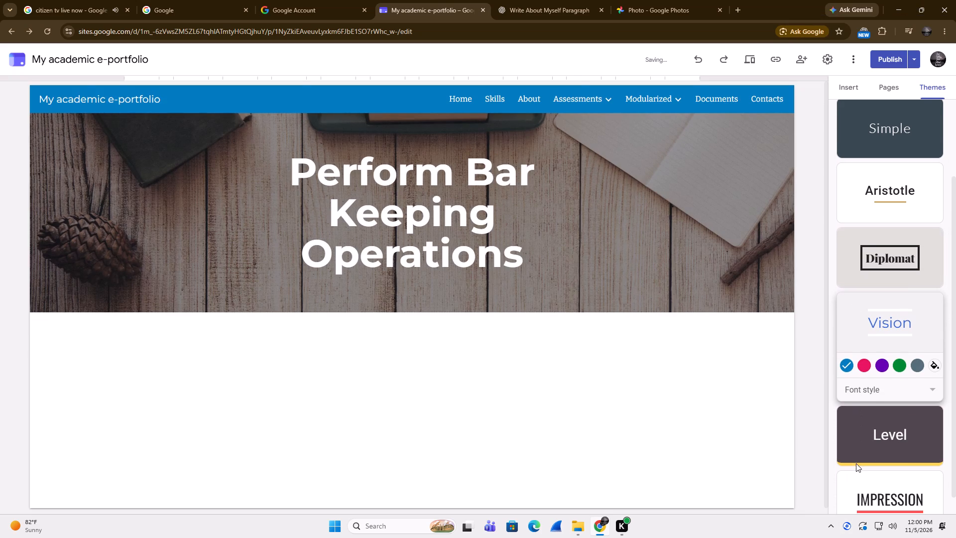
pyautogui.click(855, 454)
pyautogui.scroll(-1, 855, 453)
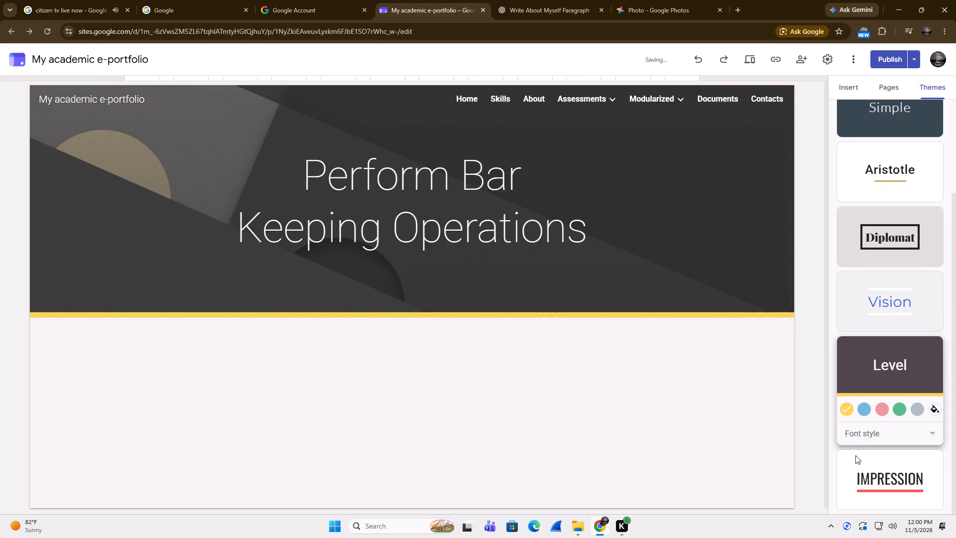
pyautogui.click(855, 455)
pyautogui.scroll(-4, 855, 455)
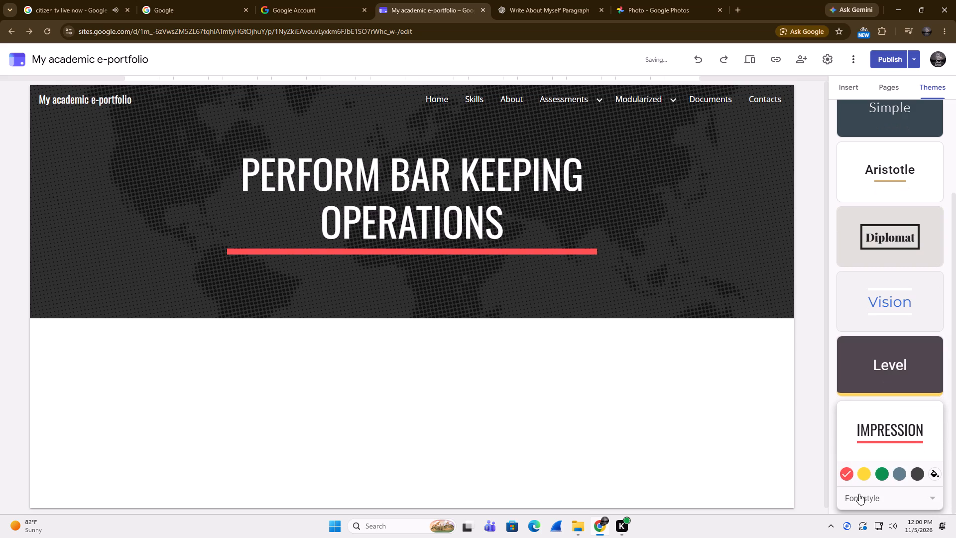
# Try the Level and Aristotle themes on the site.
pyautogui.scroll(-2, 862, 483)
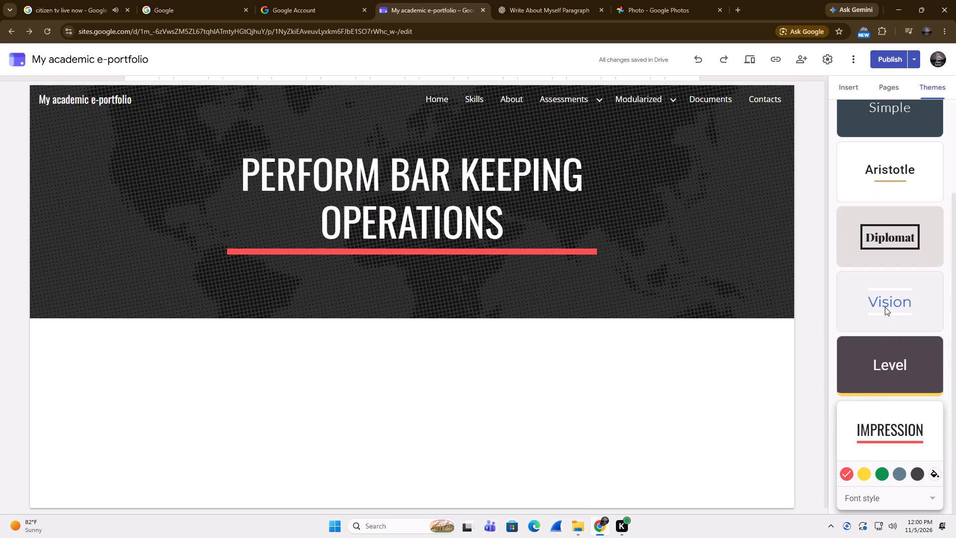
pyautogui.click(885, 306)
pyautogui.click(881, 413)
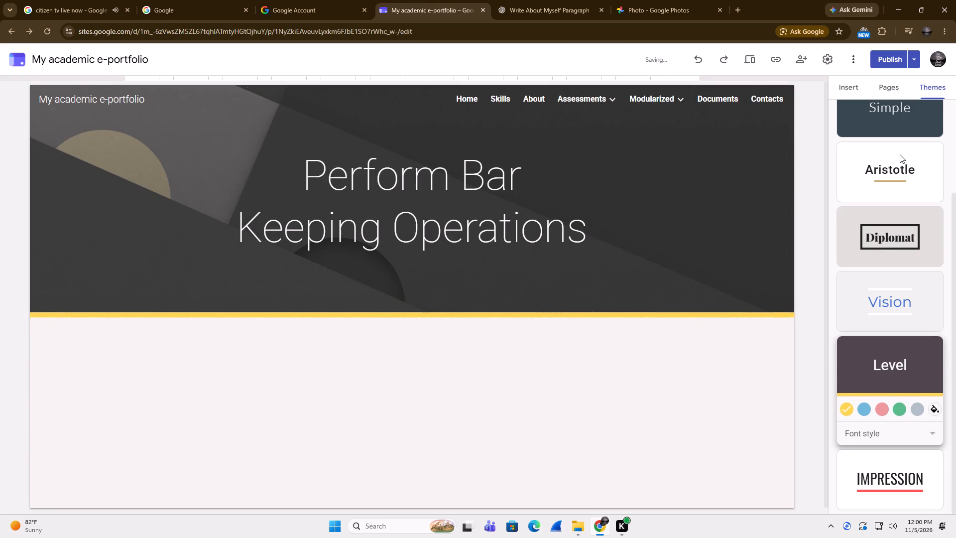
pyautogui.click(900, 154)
# Start a new custom theme and add the second cloudy-sky photo dated Oct 12, 2026 from Google Photos as its logo.
pyautogui.scroll(10, 900, 154)
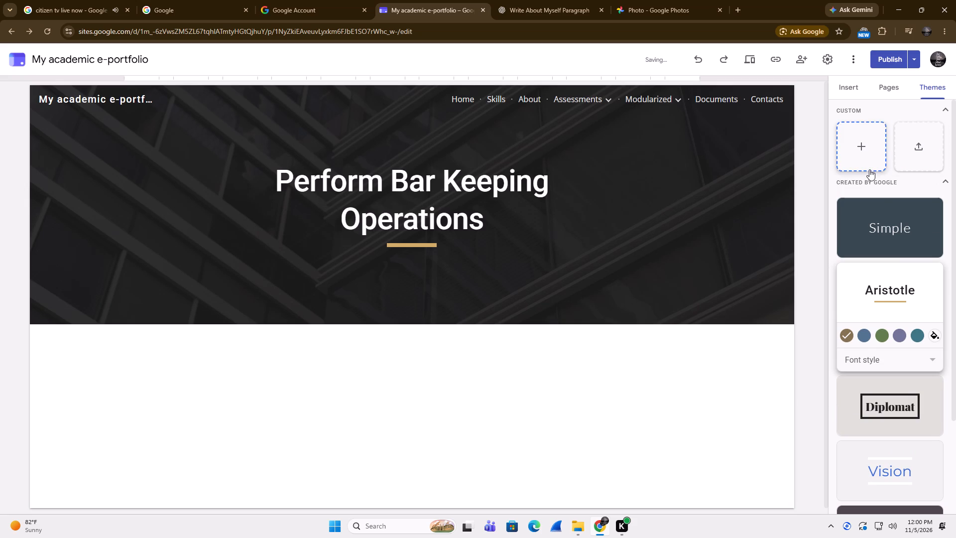
pyautogui.click(850, 153)
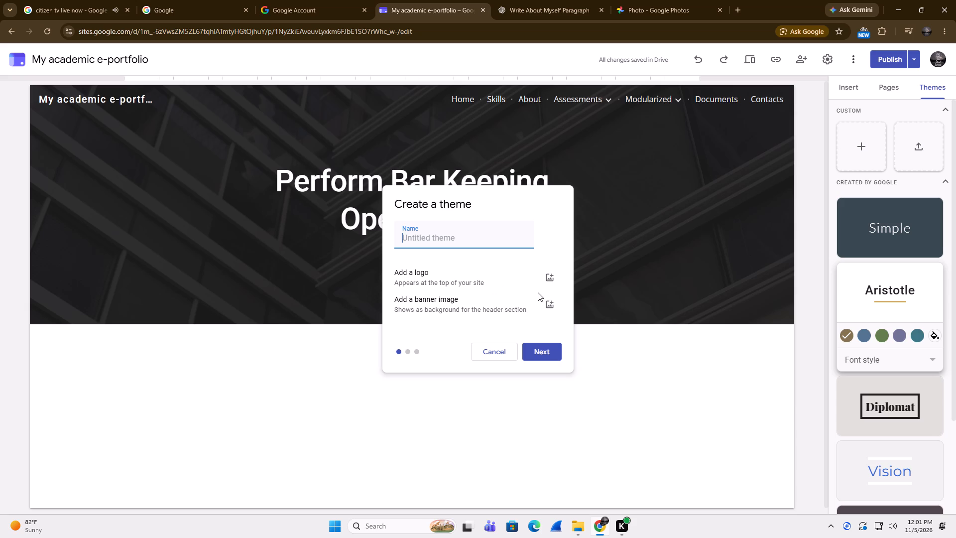
pyautogui.click(551, 277)
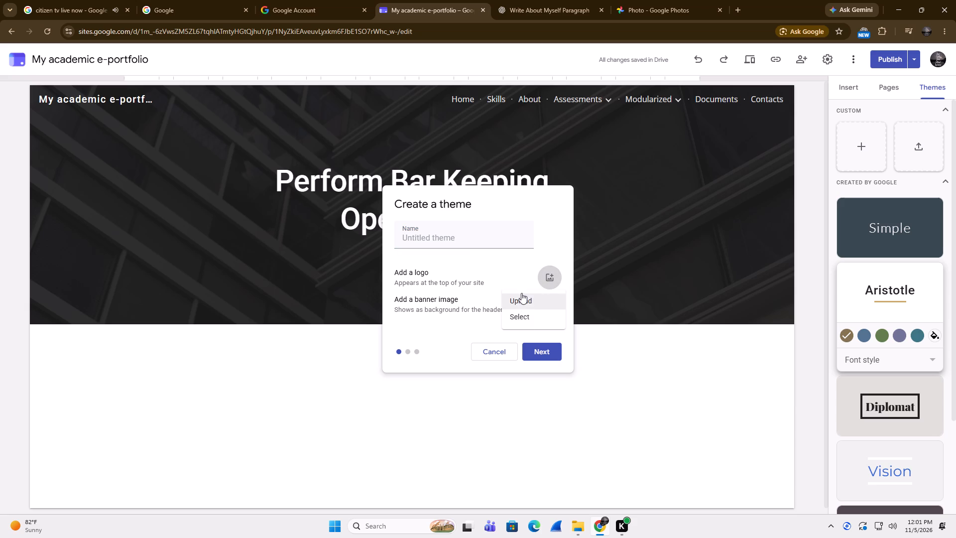
pyautogui.click(543, 321)
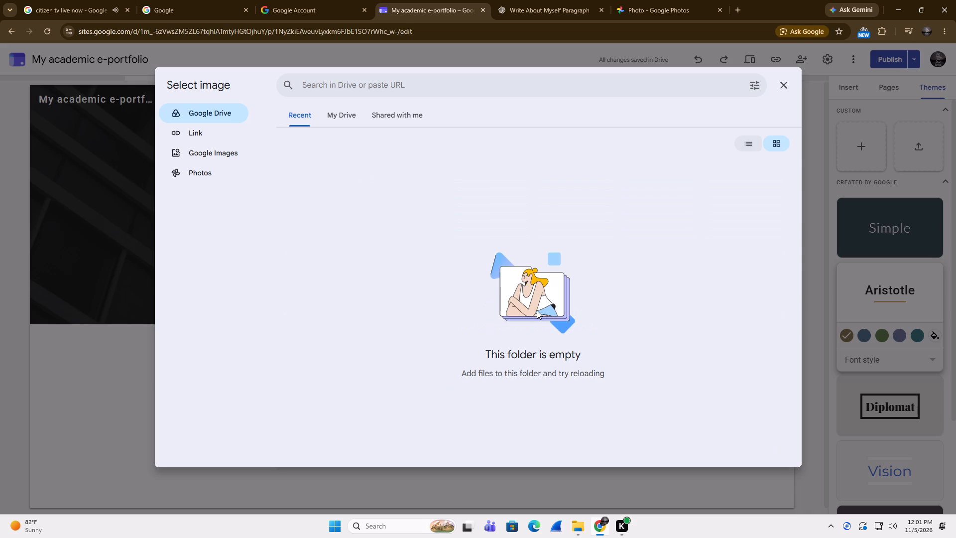
pyautogui.click(218, 139)
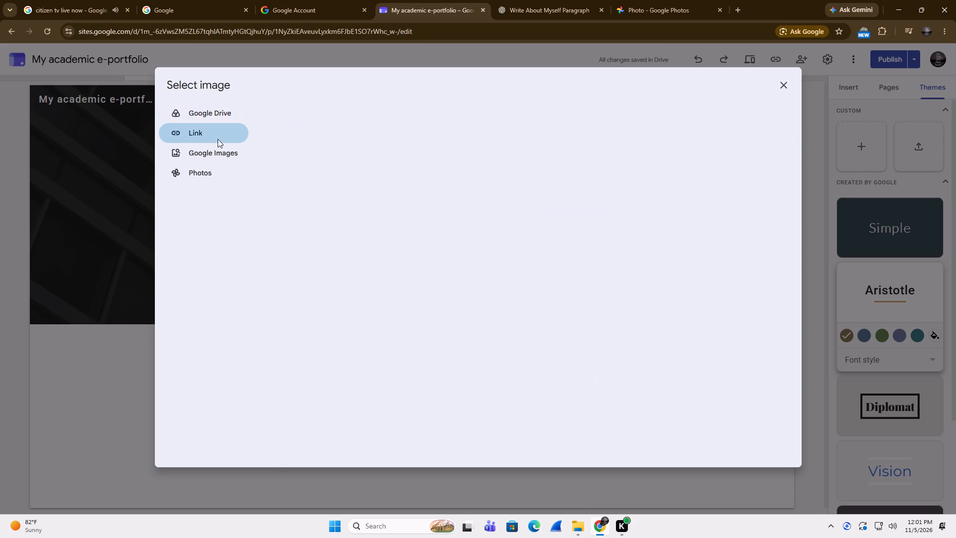
pyautogui.click(215, 151)
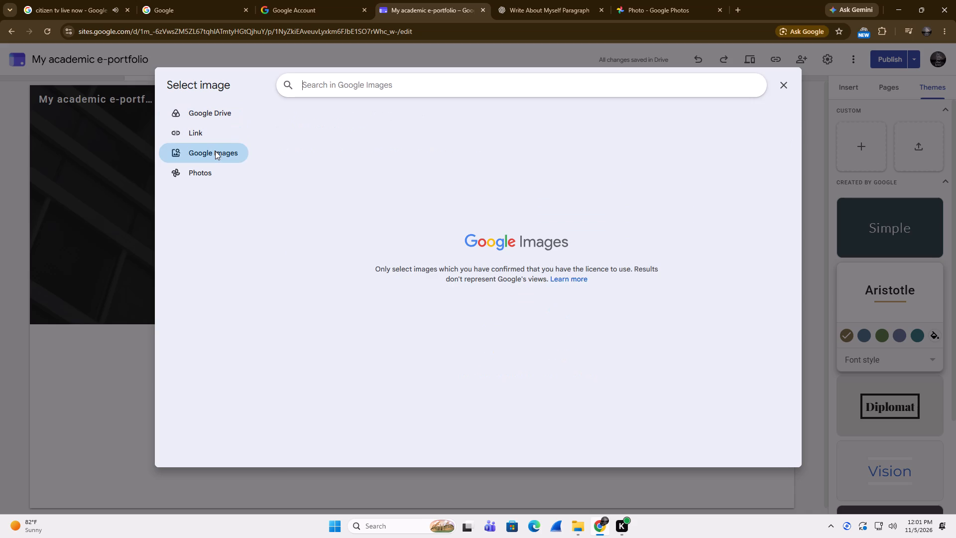
pyautogui.click(210, 172)
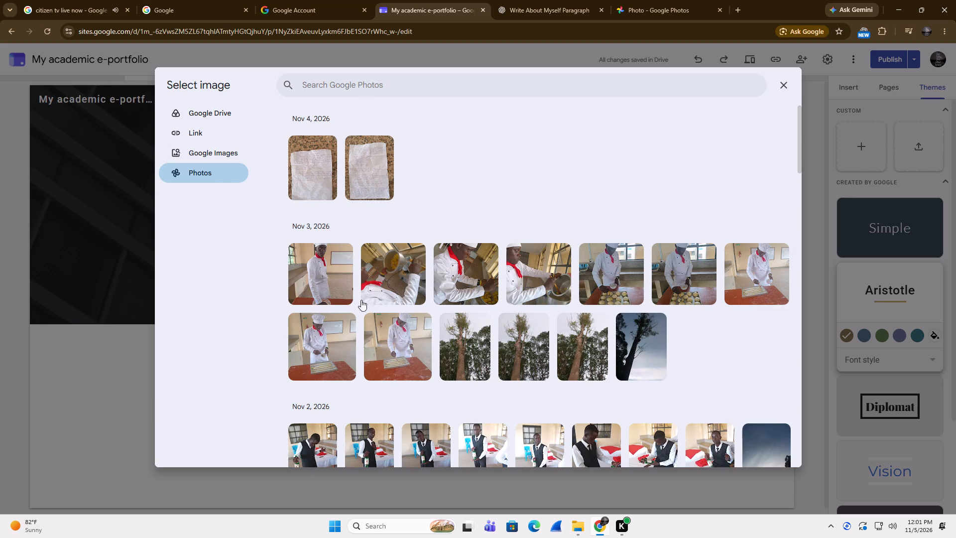
pyautogui.scroll(-8, 541, 394)
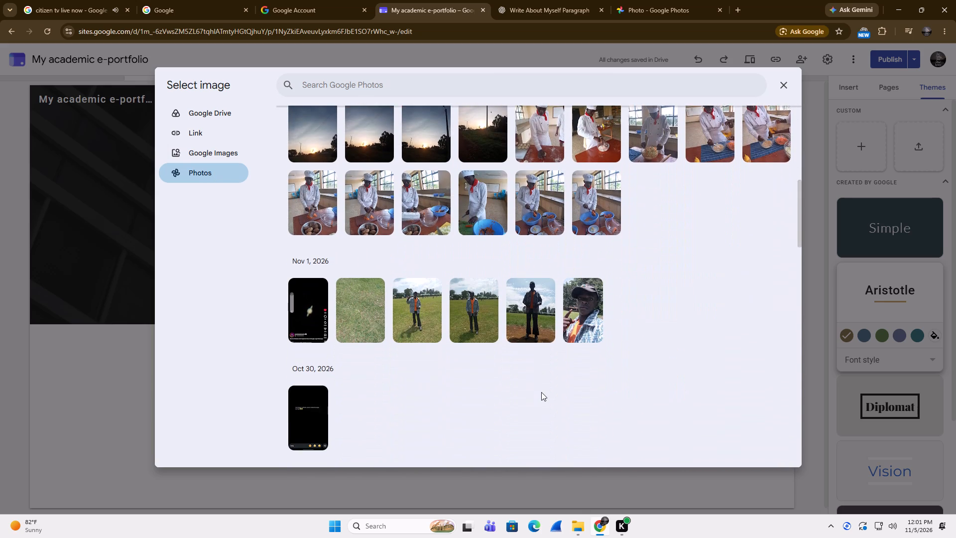
pyautogui.scroll(3, 541, 392)
pyautogui.scroll(-7, 541, 392)
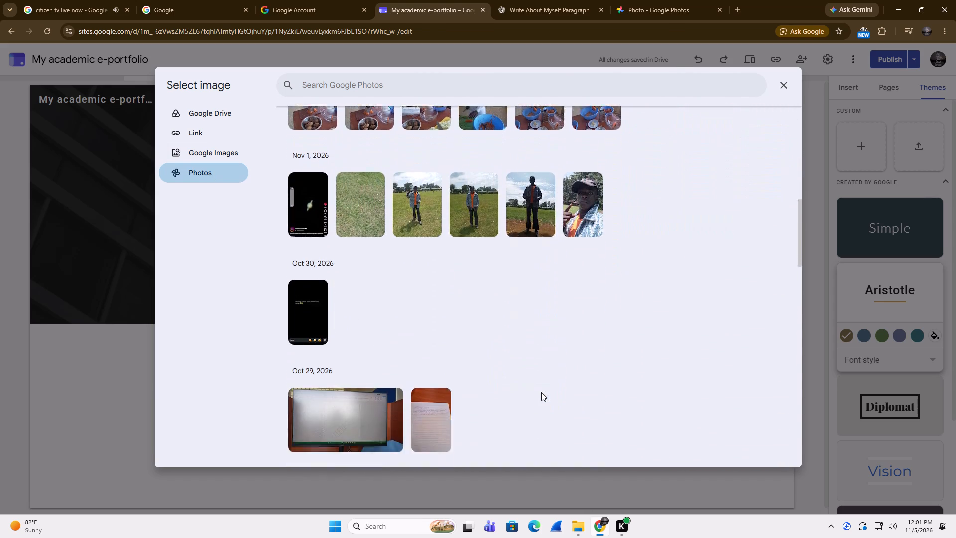
pyautogui.scroll(-13, 541, 392)
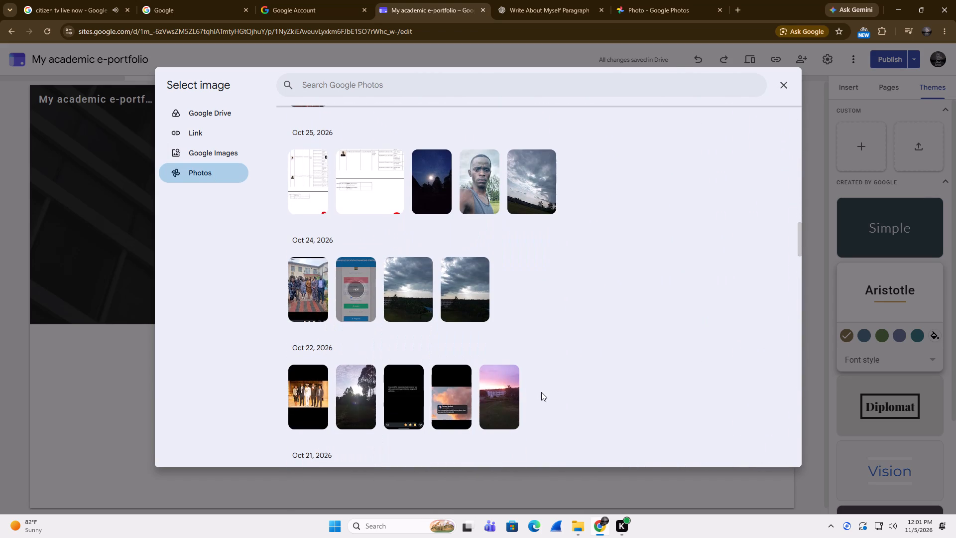
pyautogui.scroll(-7, 541, 392)
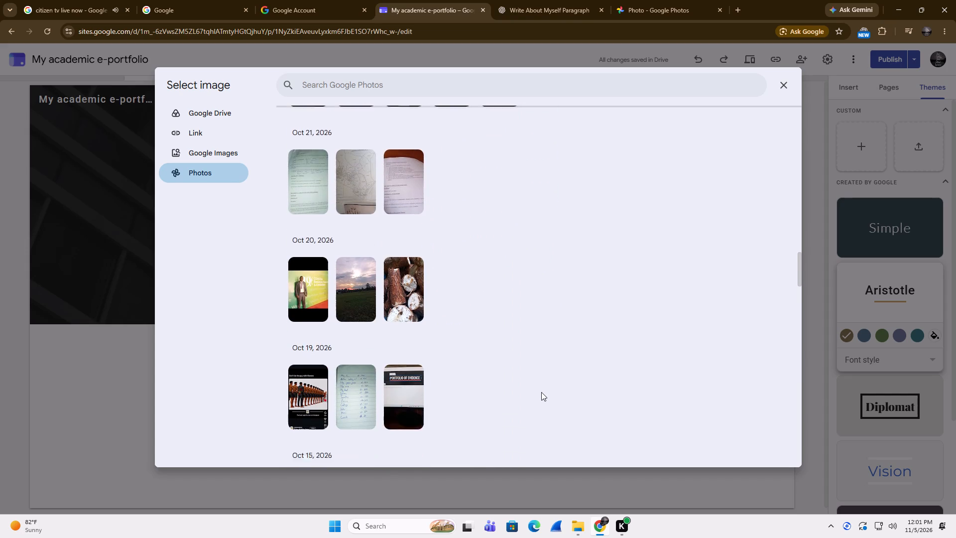
pyautogui.scroll(-10, 541, 392)
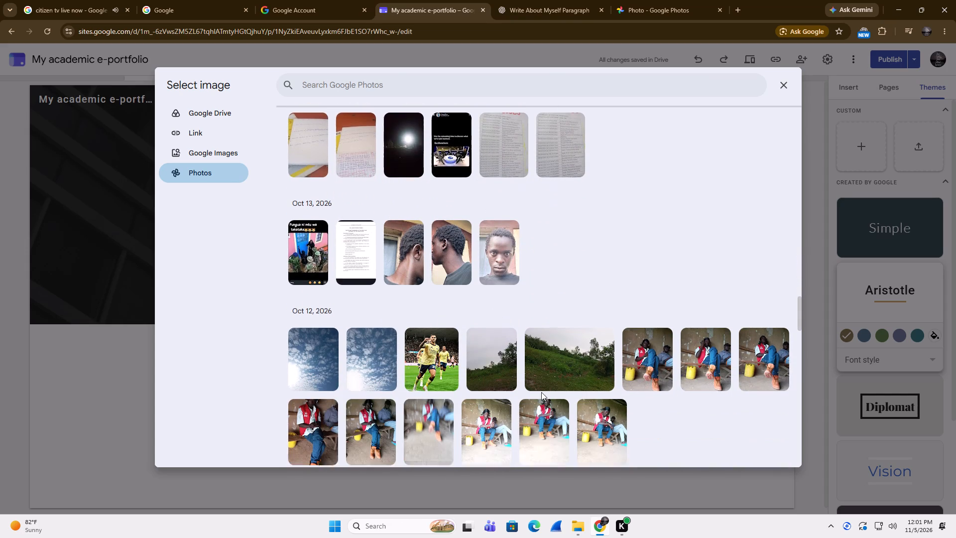
pyautogui.scroll(-1, 541, 392)
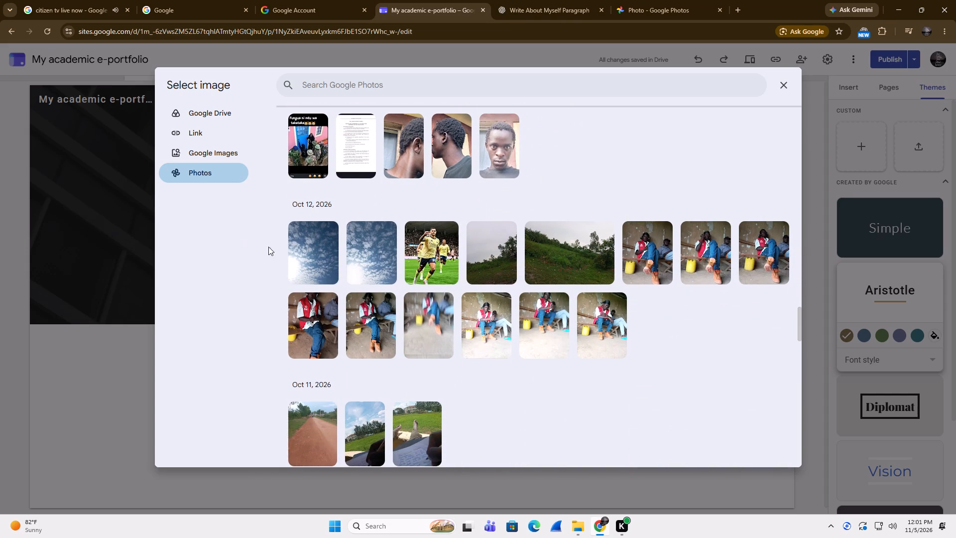
pyautogui.click(360, 251)
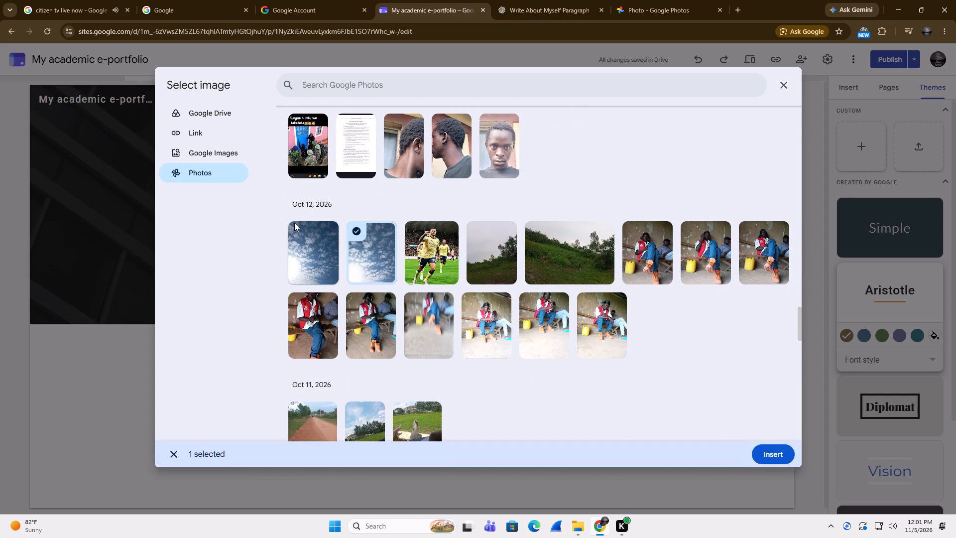
pyautogui.click(764, 452)
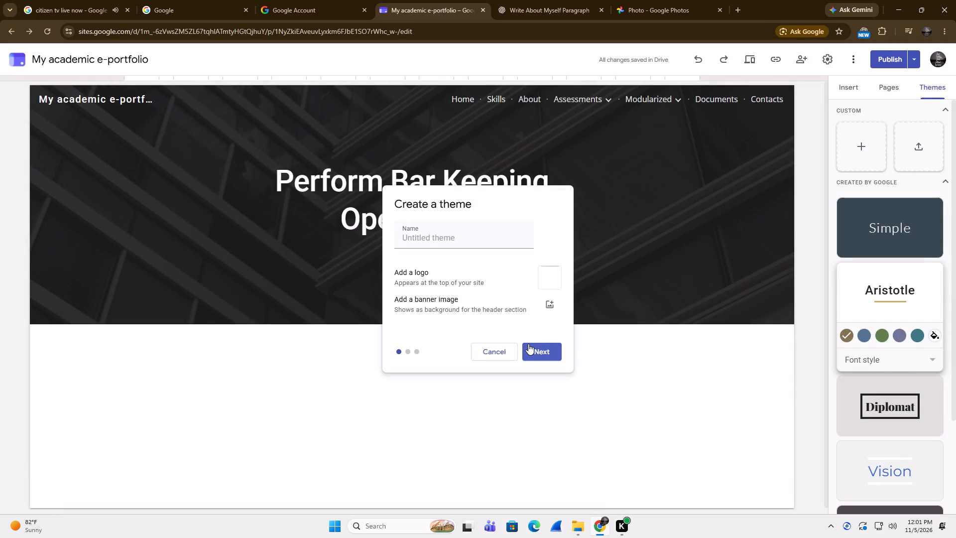
# Create the custom theme with the default preset colours and Montserrat for headings and body text, keep it untitled, and return to the theme list.
pyautogui.click(539, 350)
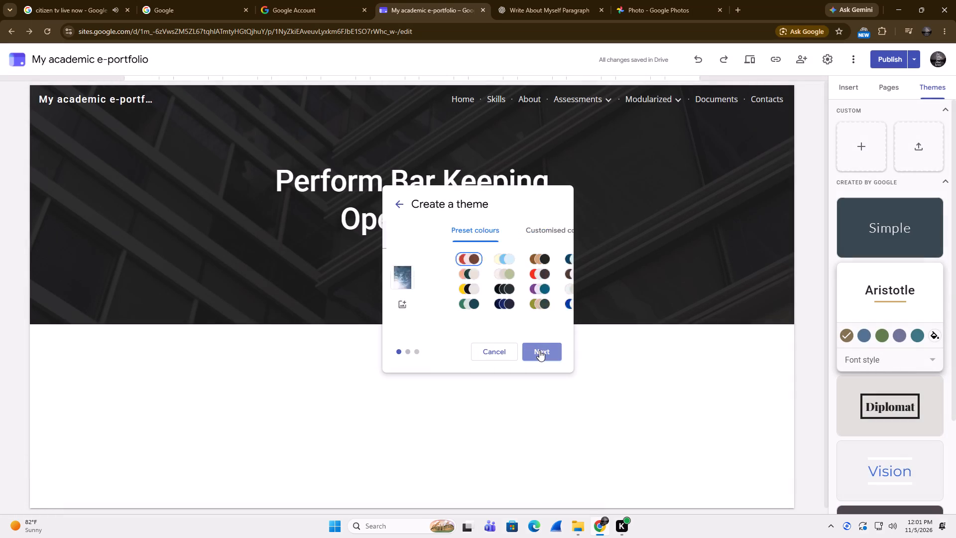
pyautogui.click(539, 350)
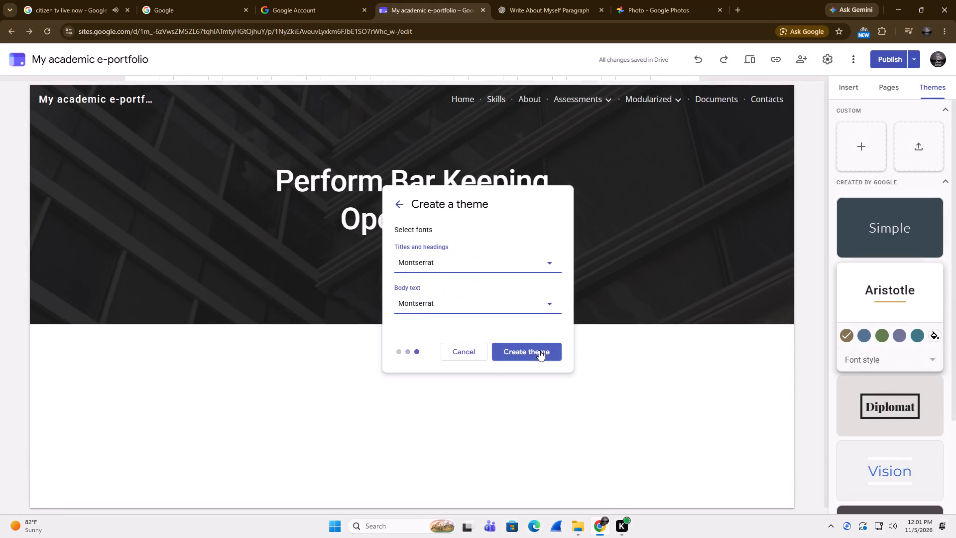
pyautogui.click(539, 350)
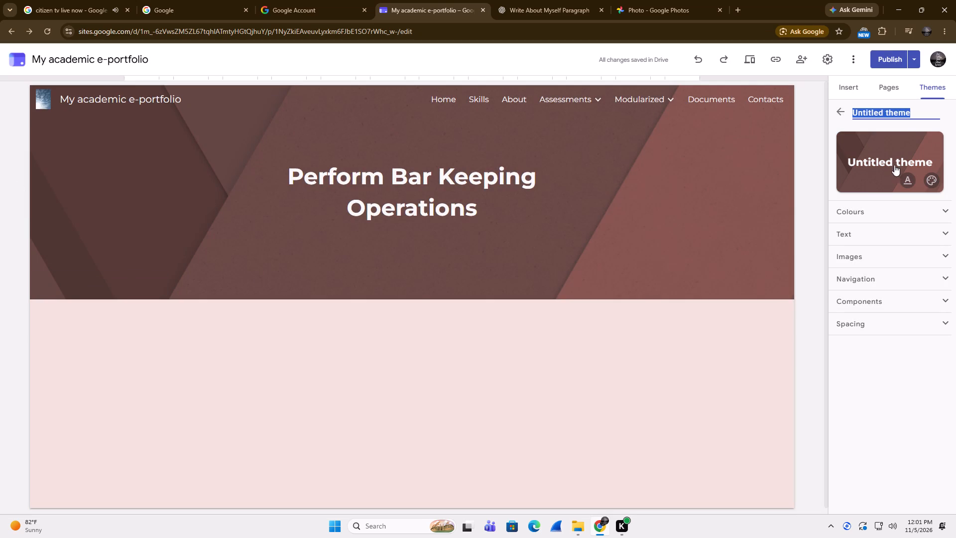
pyautogui.click(916, 116)
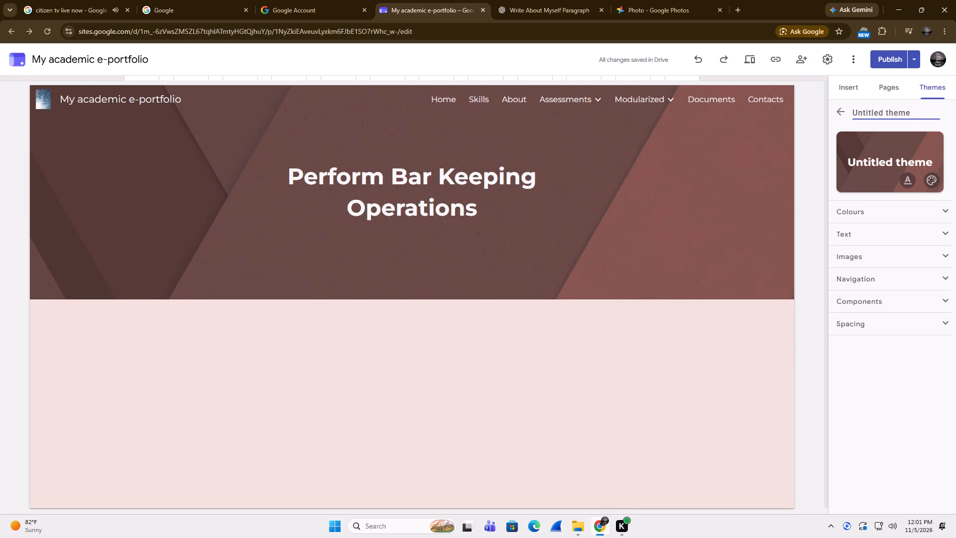
pyautogui.click(916, 116)
pyautogui.click(837, 106)
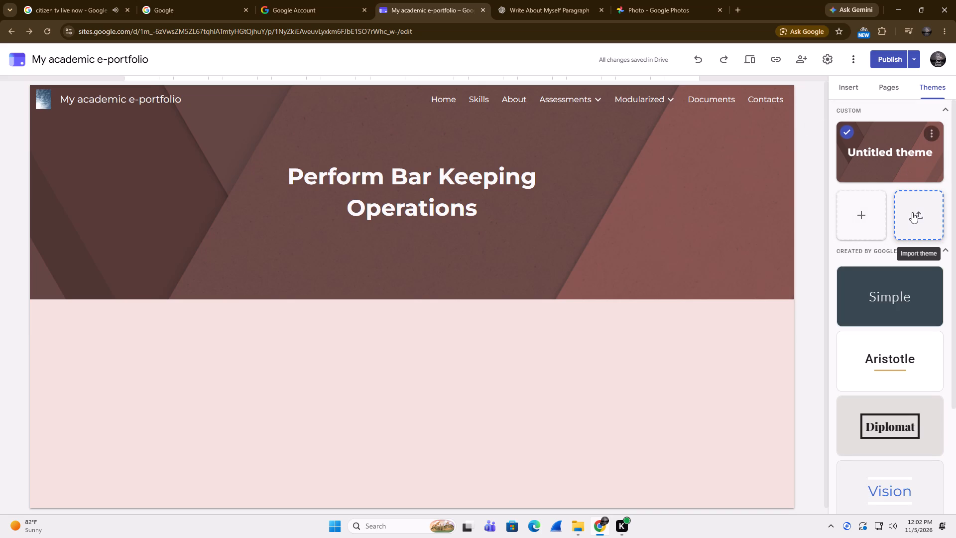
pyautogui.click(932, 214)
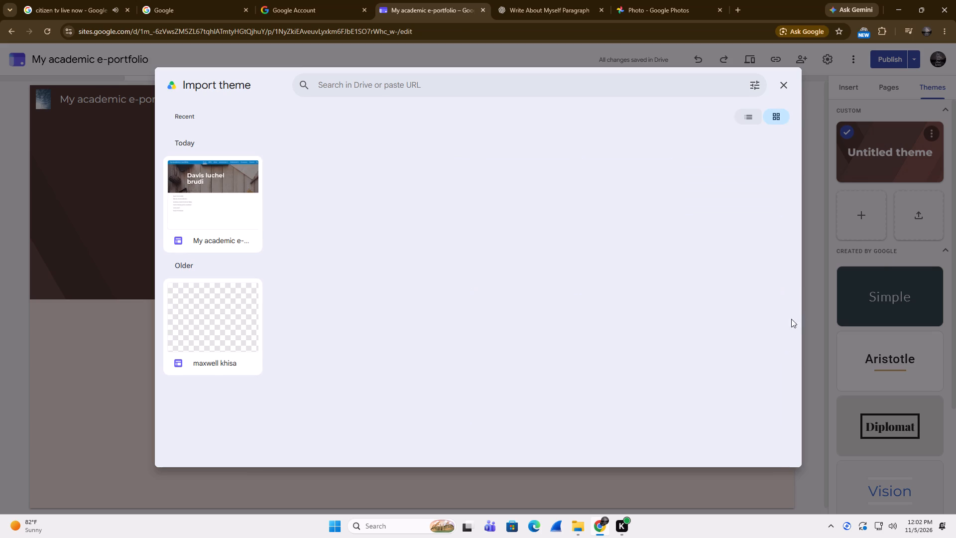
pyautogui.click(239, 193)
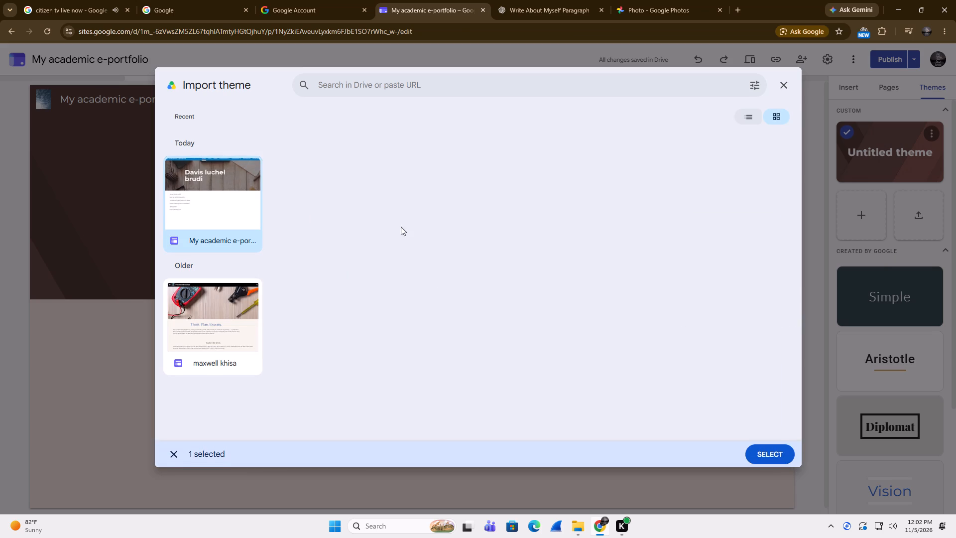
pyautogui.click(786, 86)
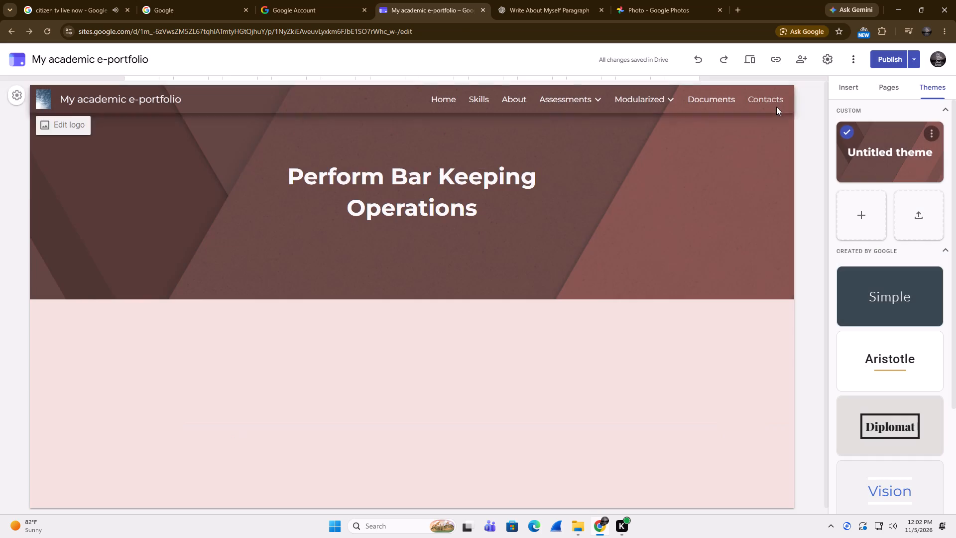
# Try the Diplomat theme on the site and switch it to the Vision theme.
pyautogui.scroll(-3, 855, 308)
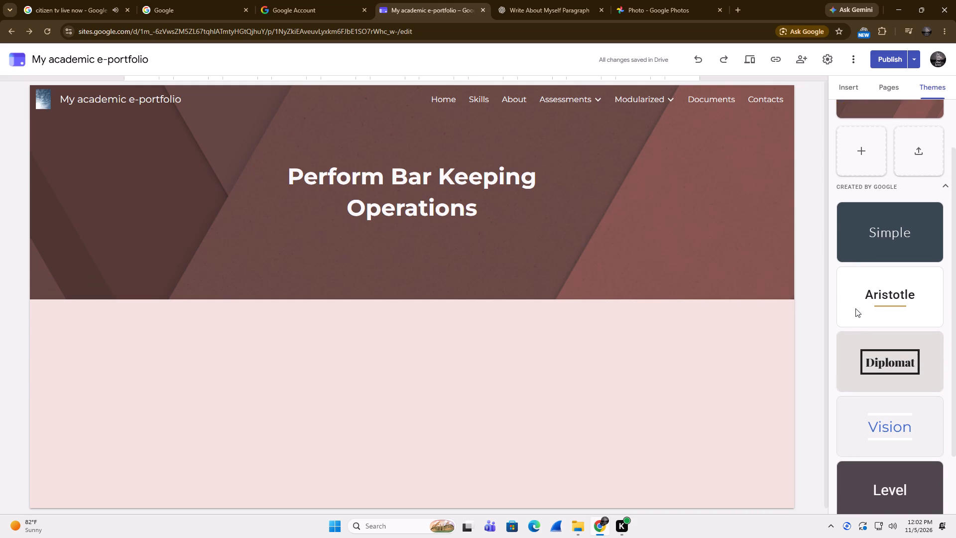
pyautogui.click(870, 295)
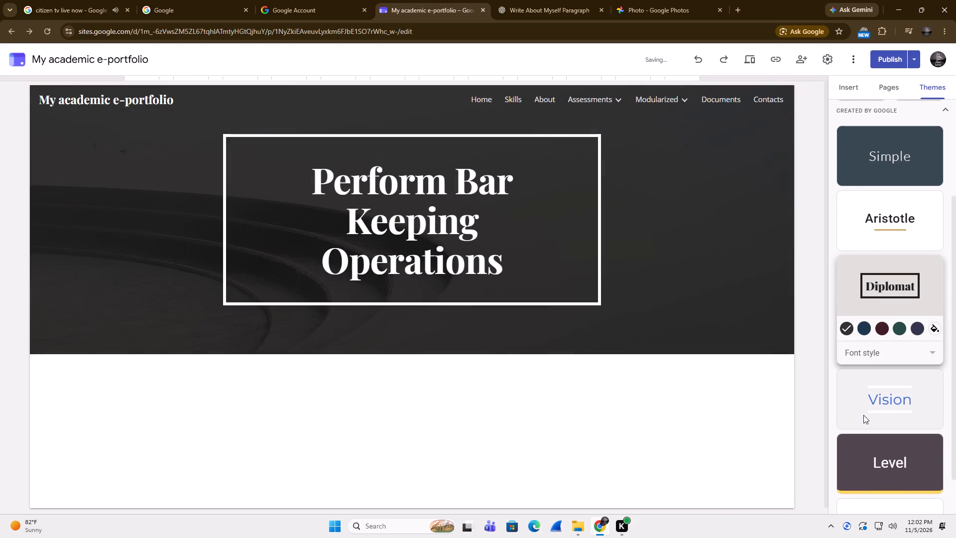
pyautogui.click(863, 415)
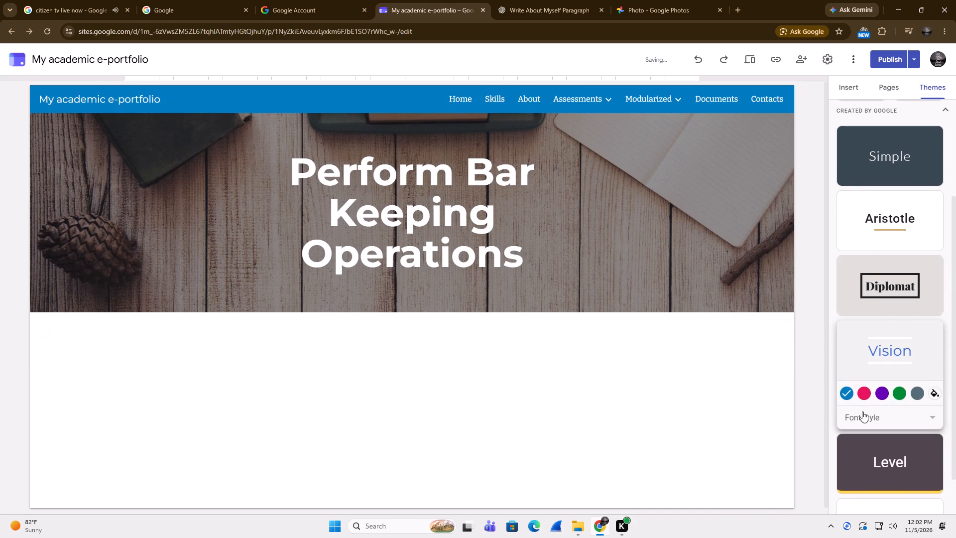
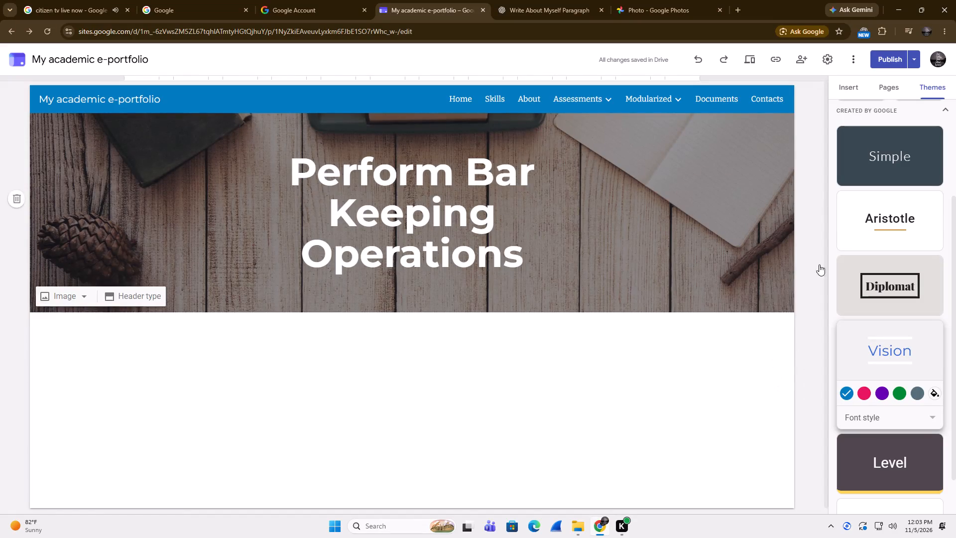
# Review the site's page list against the photographed summary of units of competency in Google Photos.
pyautogui.click(836, 88)
pyautogui.click(890, 85)
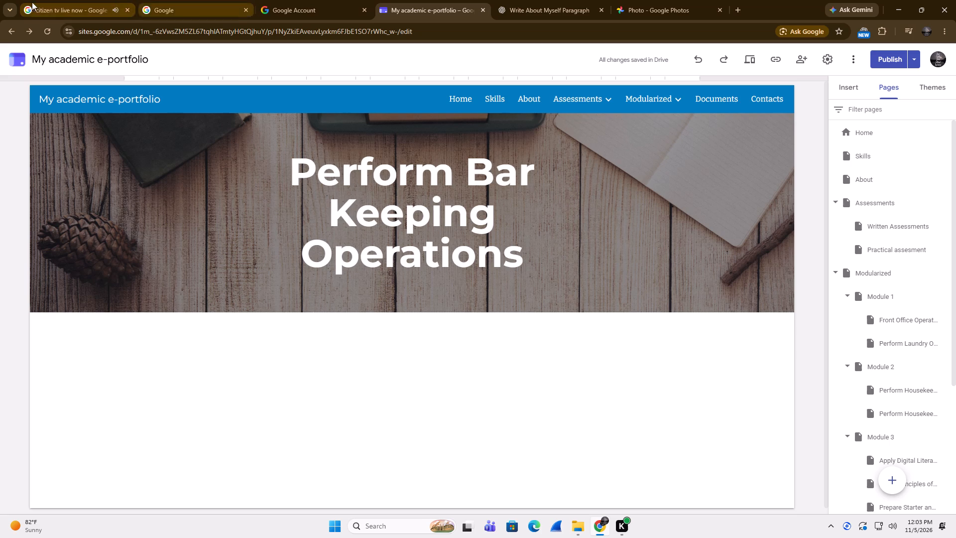
pyautogui.click(667, 0)
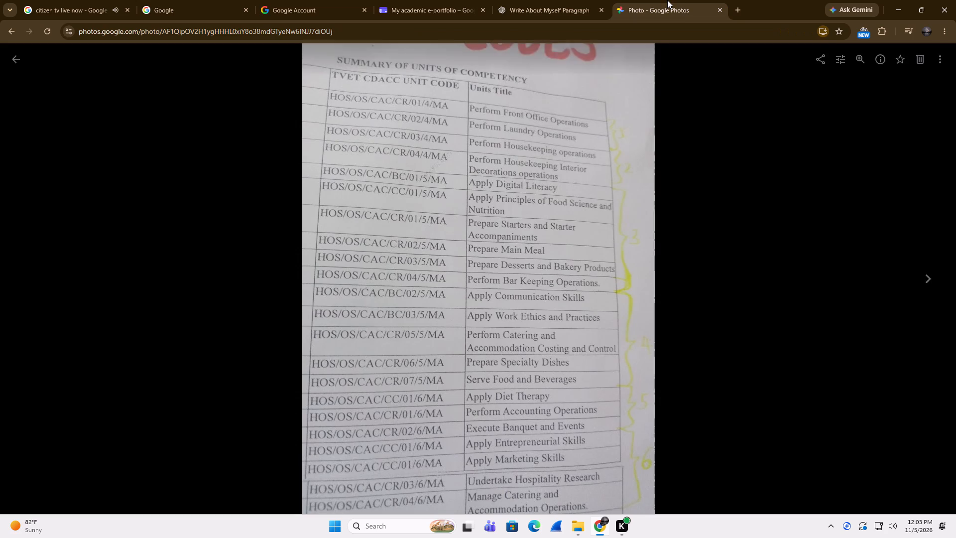
pyautogui.click(938, 53)
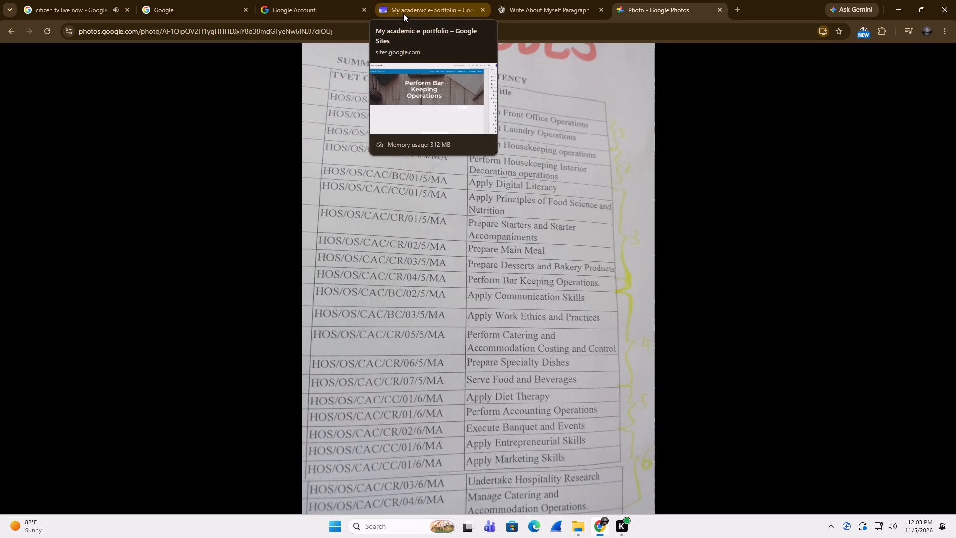
pyautogui.click(404, 10)
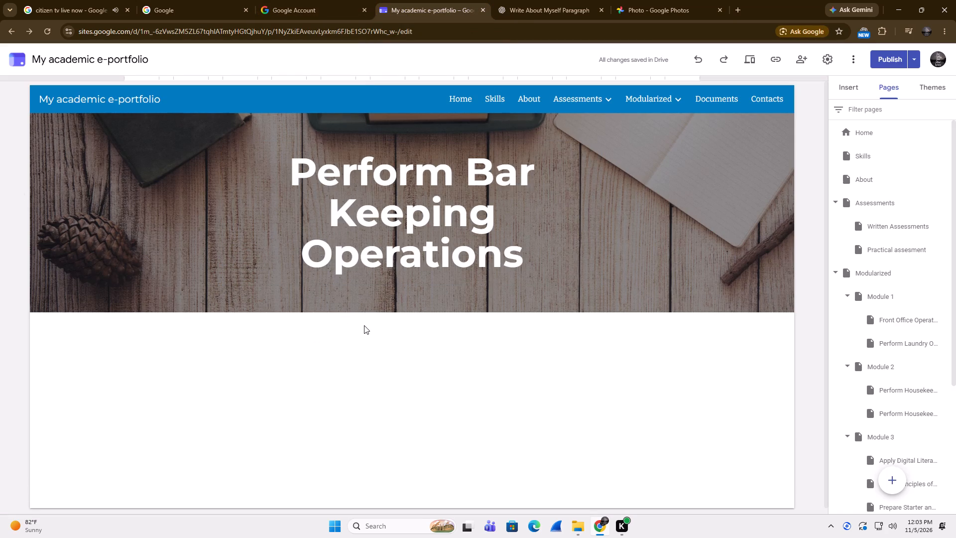
pyautogui.scroll(4, 366, 317)
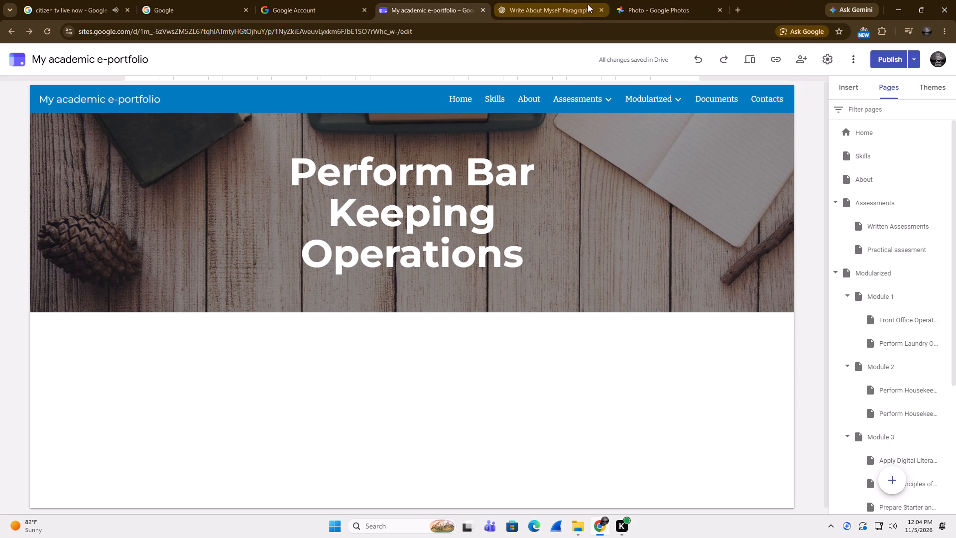
# Return to the Google Photos library and look through the photos from October 2026 back to May 2026.
pyautogui.click(672, 3)
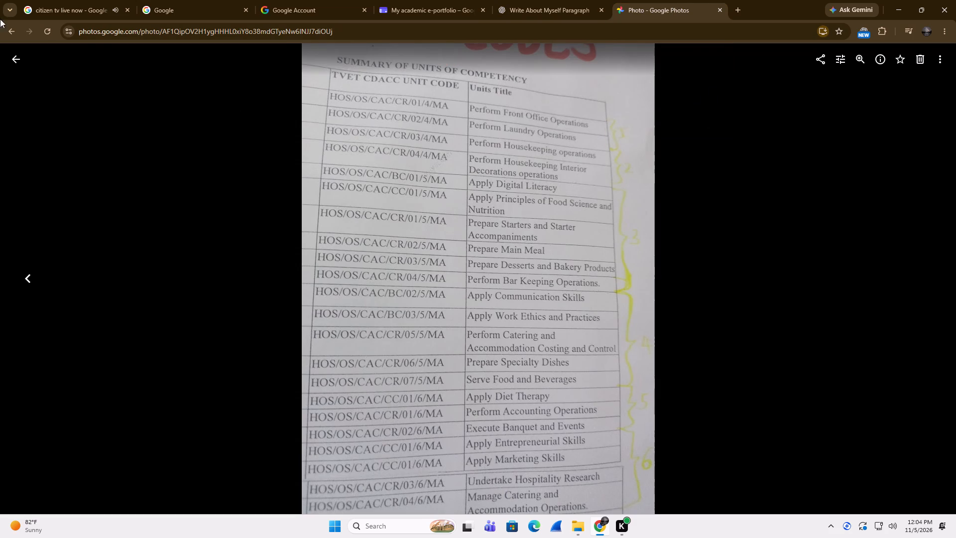
pyautogui.click(10, 58)
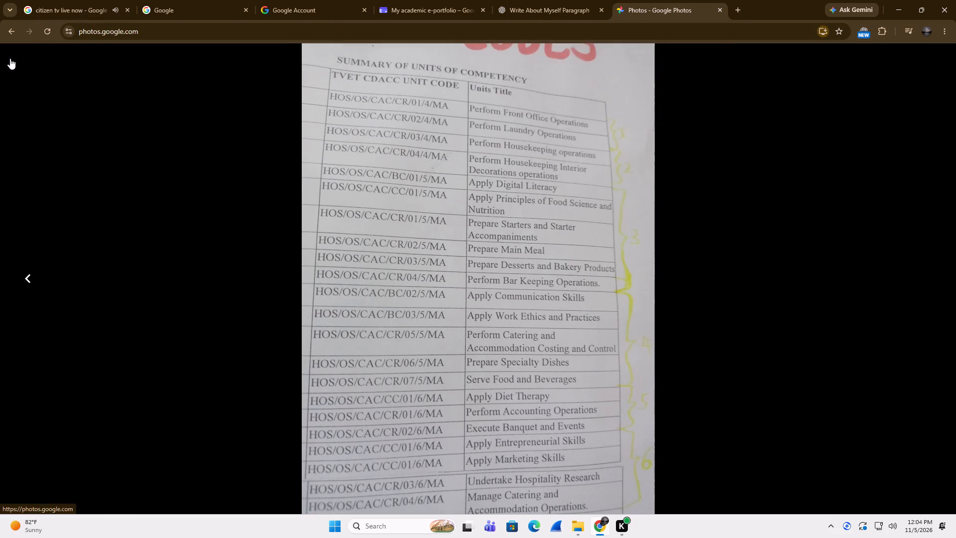
pyautogui.scroll(-5, 413, 272)
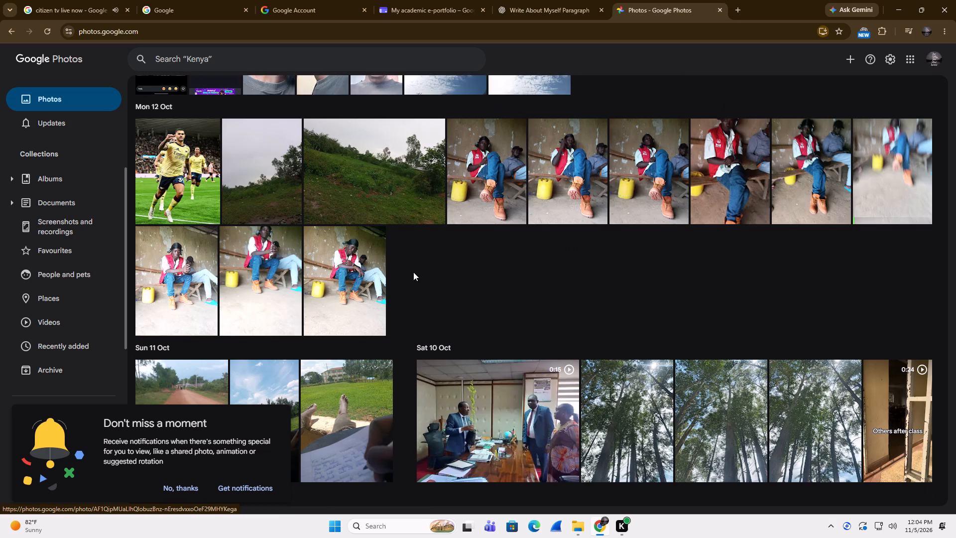
pyautogui.scroll(-15, 413, 272)
pyautogui.scroll(-20, 413, 272)
pyautogui.scroll(-1, 413, 272)
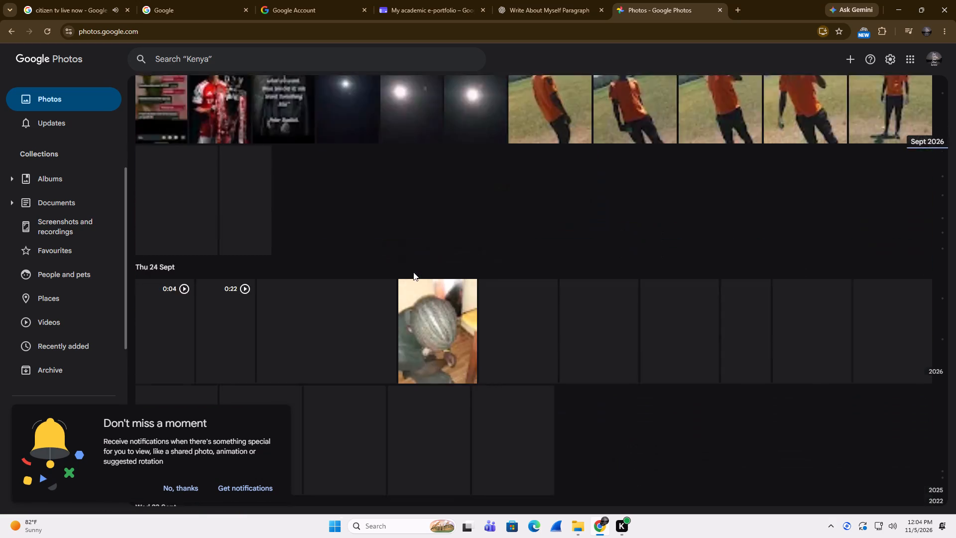
pyautogui.scroll(-11, 413, 272)
pyautogui.scroll(11, 413, 272)
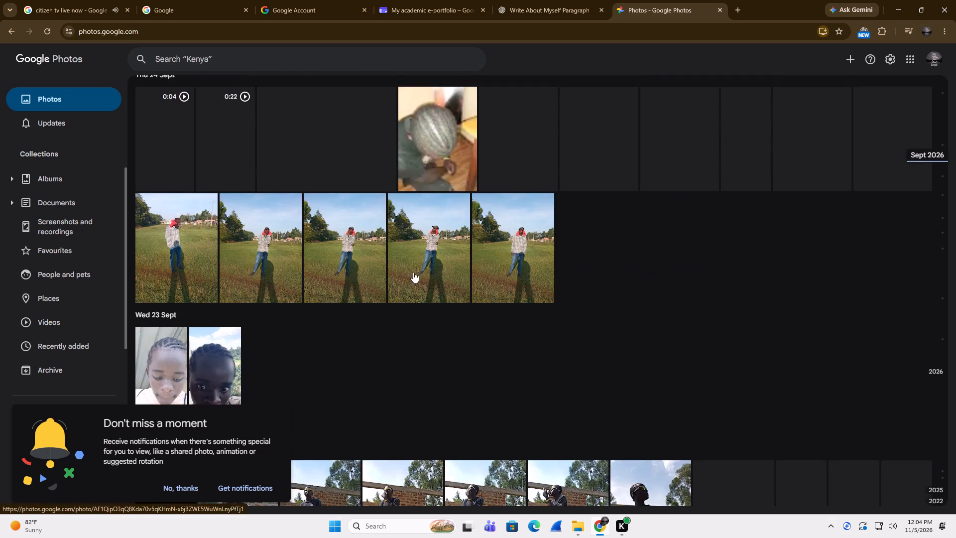
pyautogui.scroll(20, 413, 272)
pyautogui.scroll(4, 413, 272)
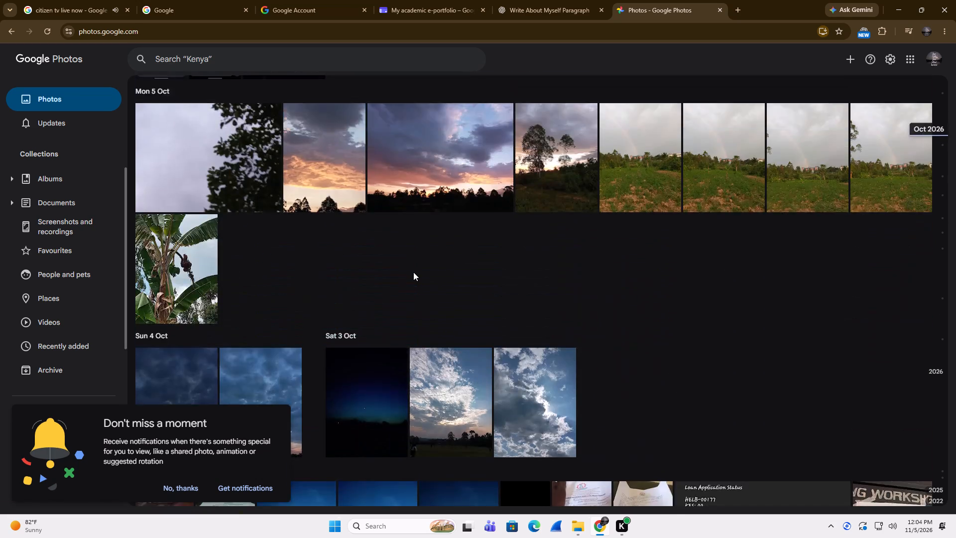
pyautogui.scroll(9, 413, 272)
pyautogui.scroll(-3, 413, 272)
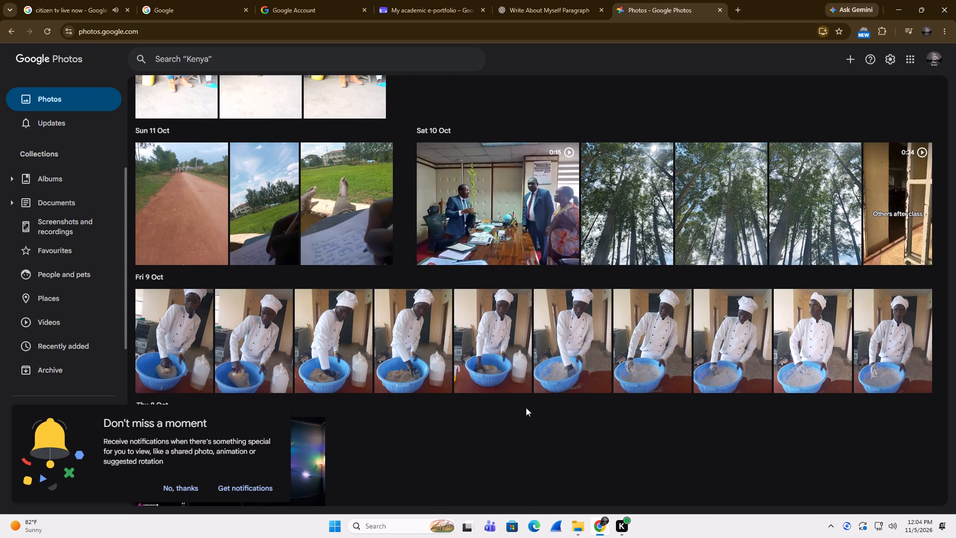
pyautogui.scroll(-16, 528, 355)
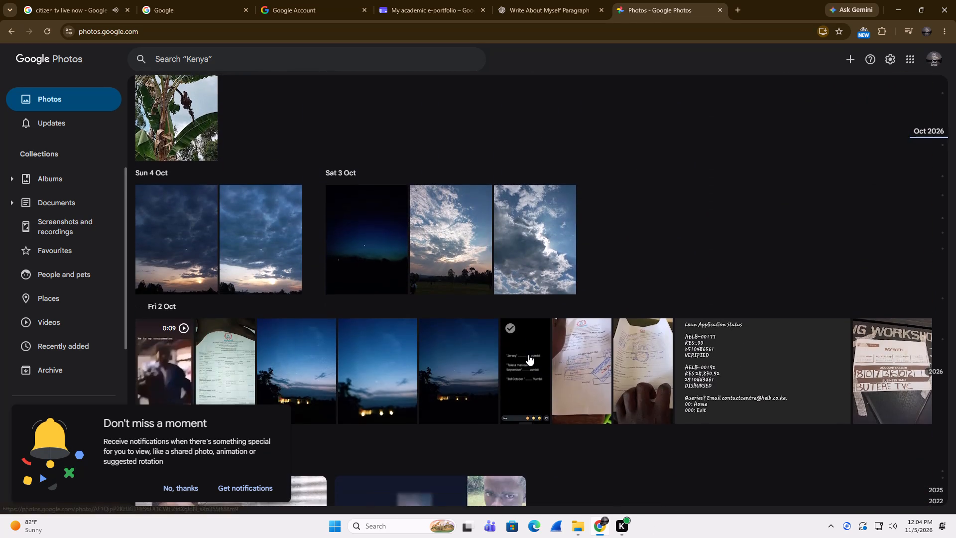
pyautogui.scroll(-2, 528, 355)
pyautogui.scroll(-20, 528, 355)
pyautogui.scroll(-6, 528, 355)
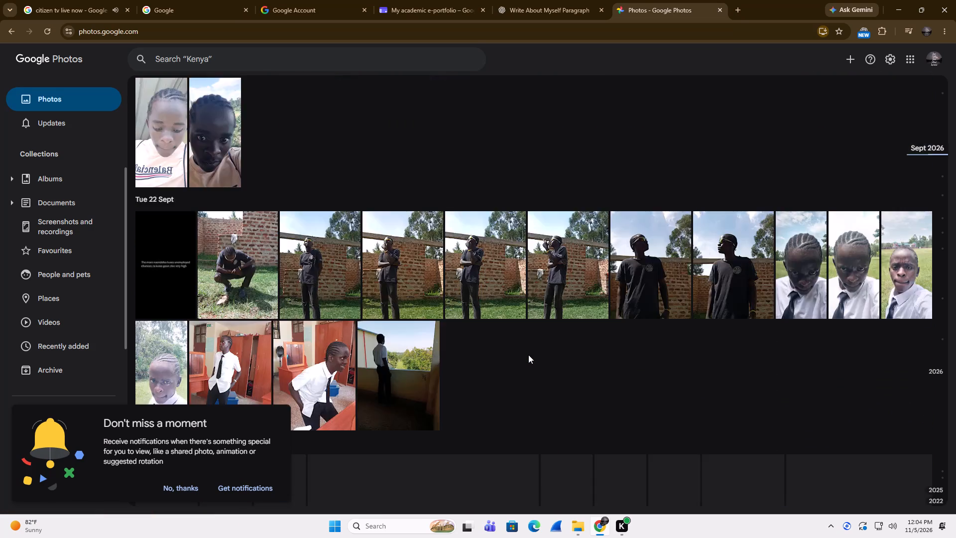
pyautogui.scroll(-20, 528, 355)
pyautogui.scroll(-20, 528, 355)
pyautogui.scroll(-1, 528, 355)
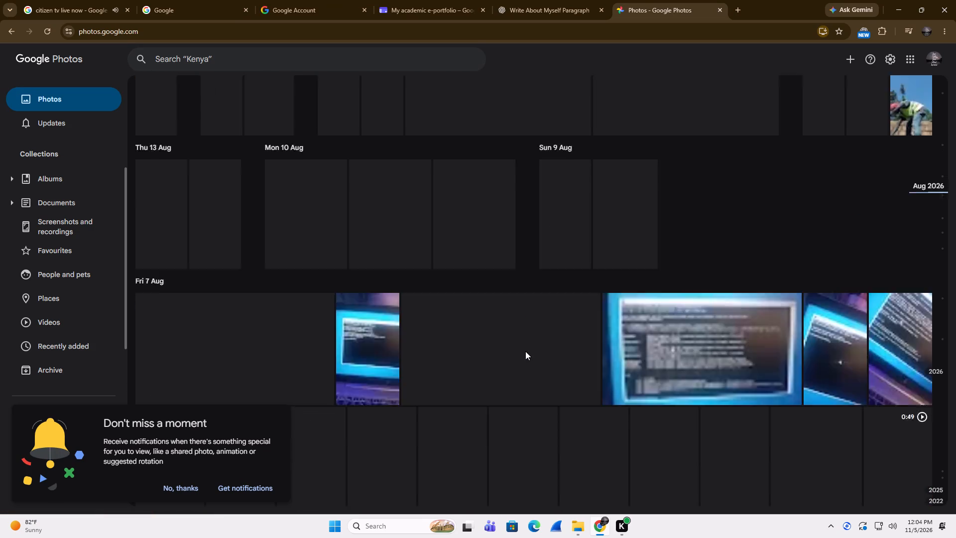
pyautogui.scroll(-20, 525, 351)
pyautogui.scroll(-12, 525, 351)
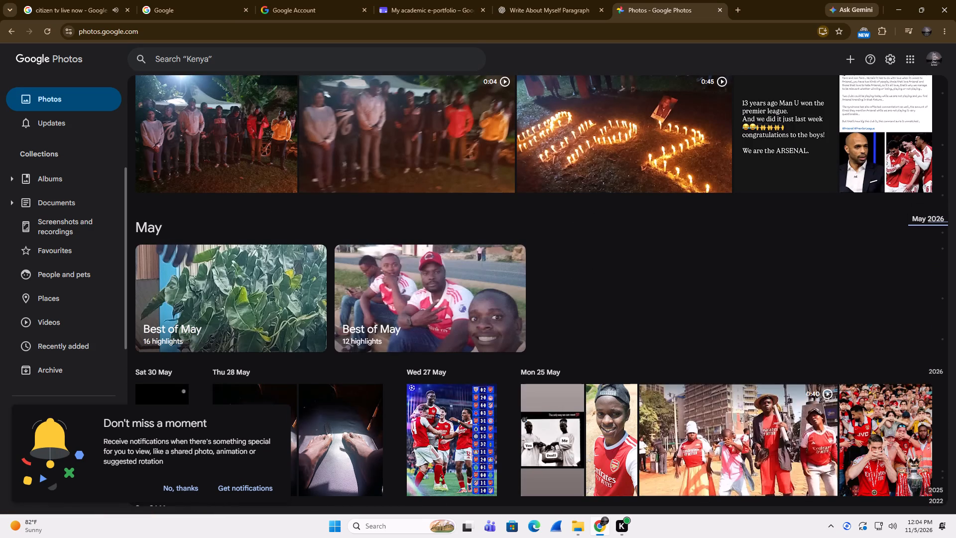
# Jump to the library's oldest photos from 2022 and look through the photos forward to December 2025.
pyautogui.moveTo(927, 225); pyautogui.dragTo(888, 381)
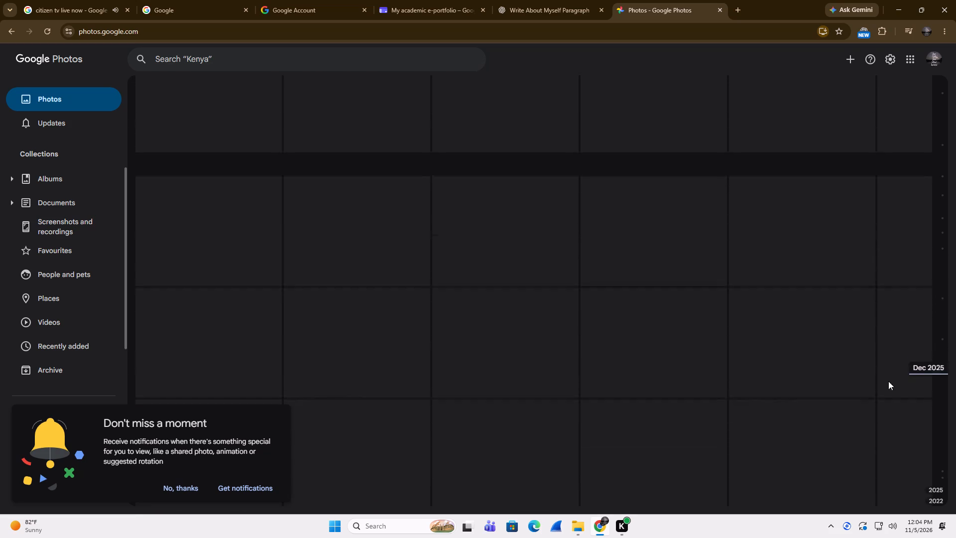
pyautogui.moveTo(888, 381); pyautogui.dragTo(843, 518)
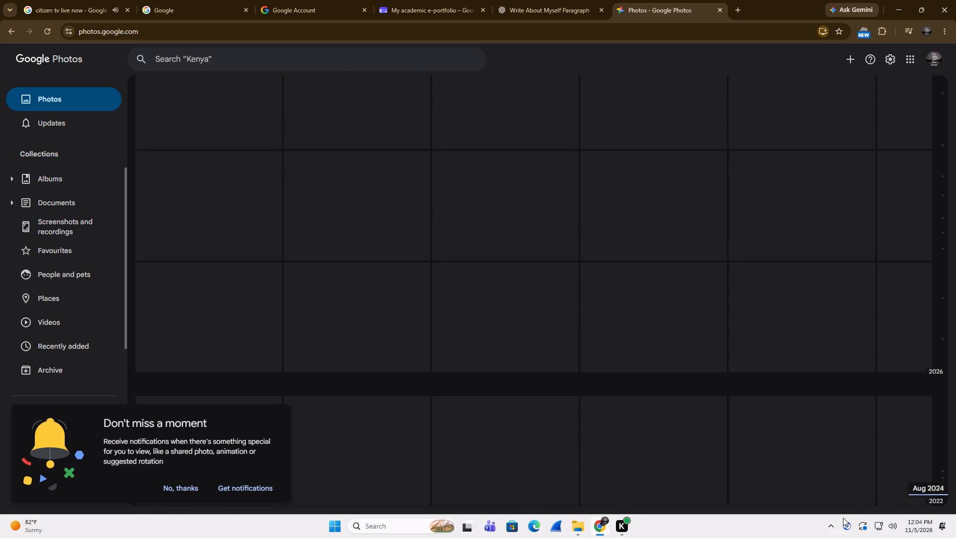
pyautogui.moveTo(843, 518); pyautogui.dragTo(842, 518)
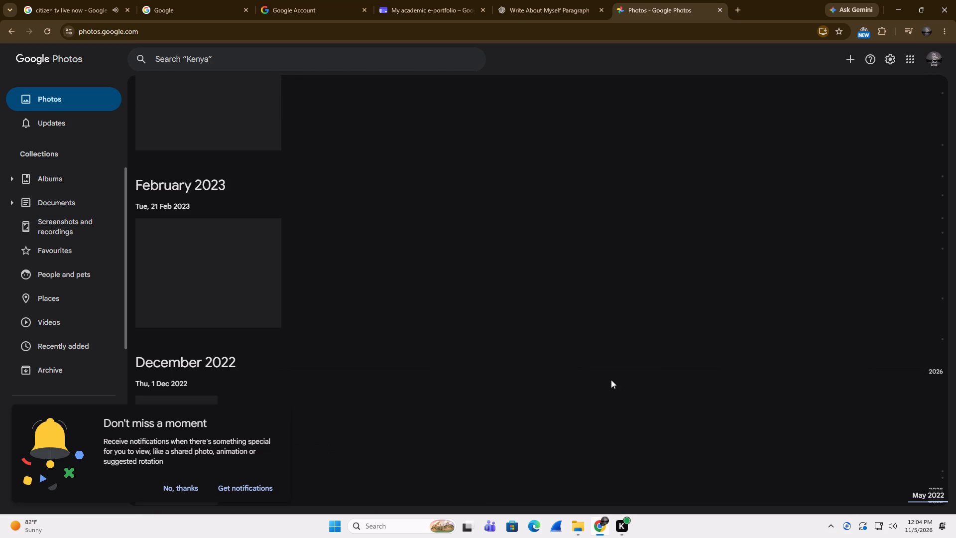
pyautogui.scroll(9, 793, 378)
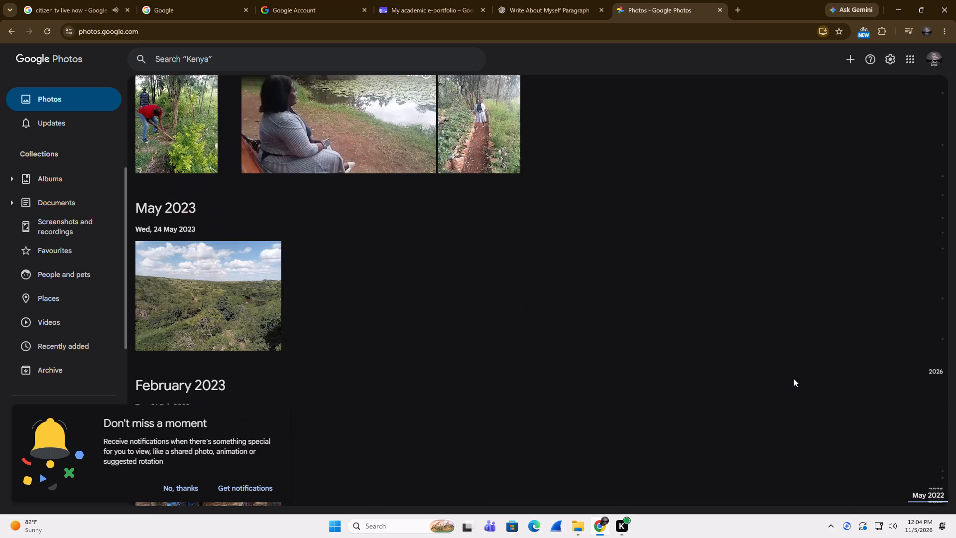
pyautogui.scroll(20, 793, 378)
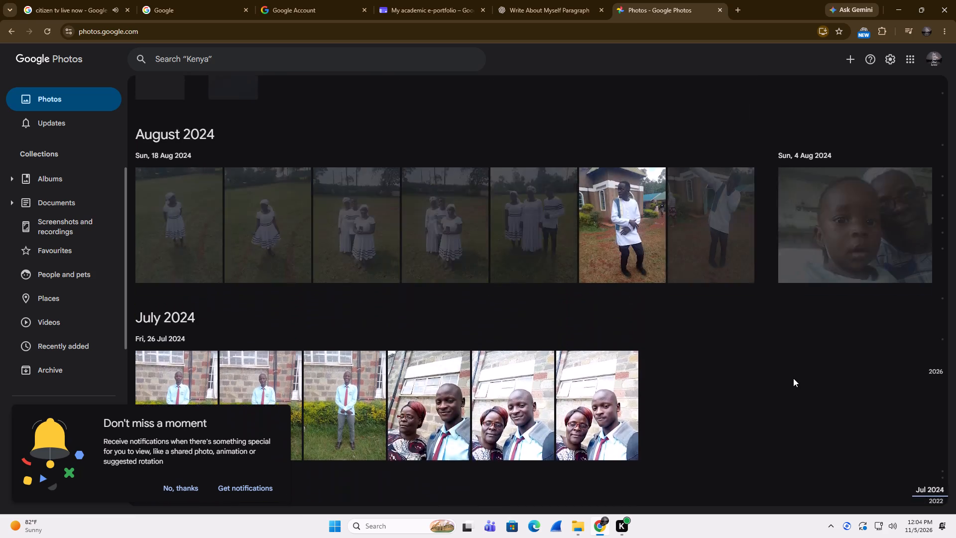
pyautogui.scroll(20, 793, 378)
pyautogui.scroll(1, 793, 378)
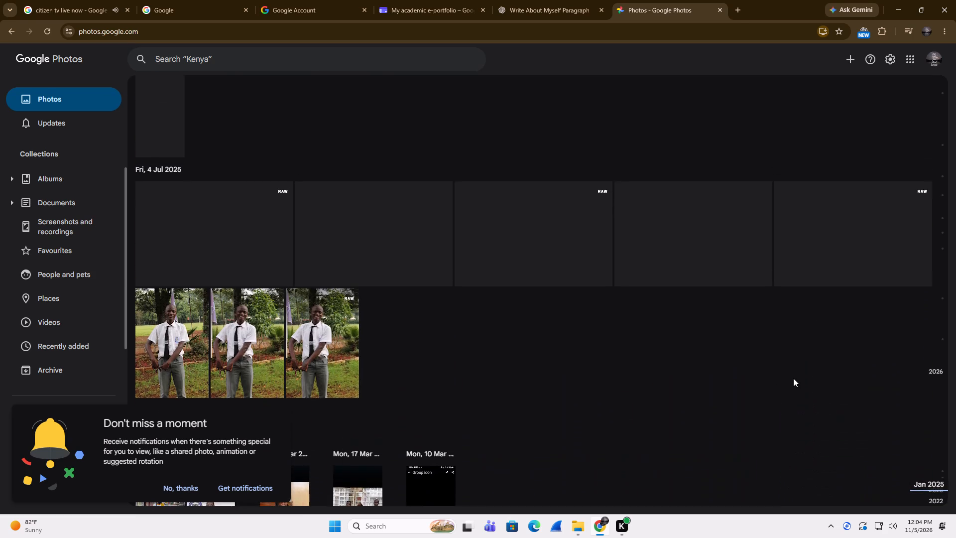
pyautogui.scroll(15, 793, 378)
pyautogui.scroll(-2, 800, 529)
pyautogui.scroll(-3, 740, 462)
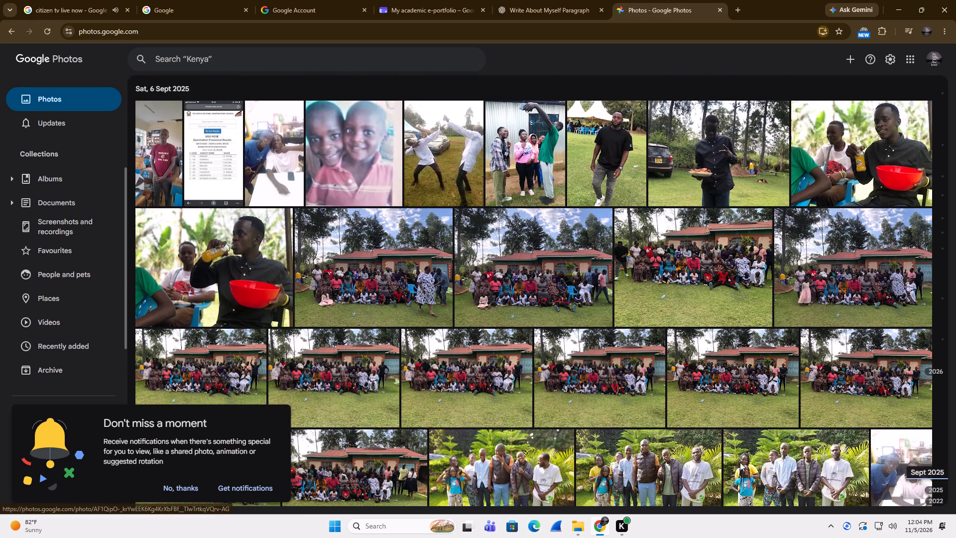
pyautogui.scroll(-16, 740, 462)
pyautogui.scroll(7, 740, 462)
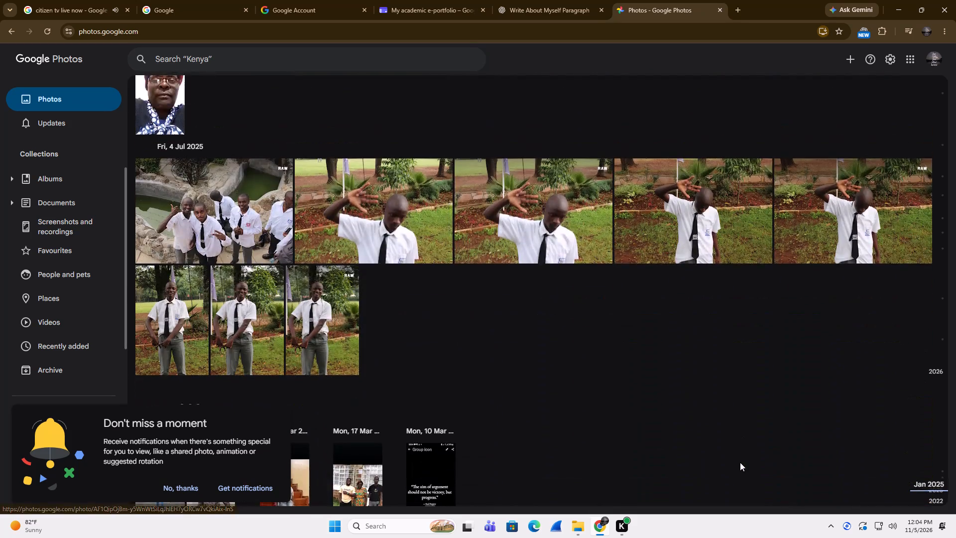
pyautogui.scroll(15, 740, 462)
pyautogui.scroll(13, 740, 462)
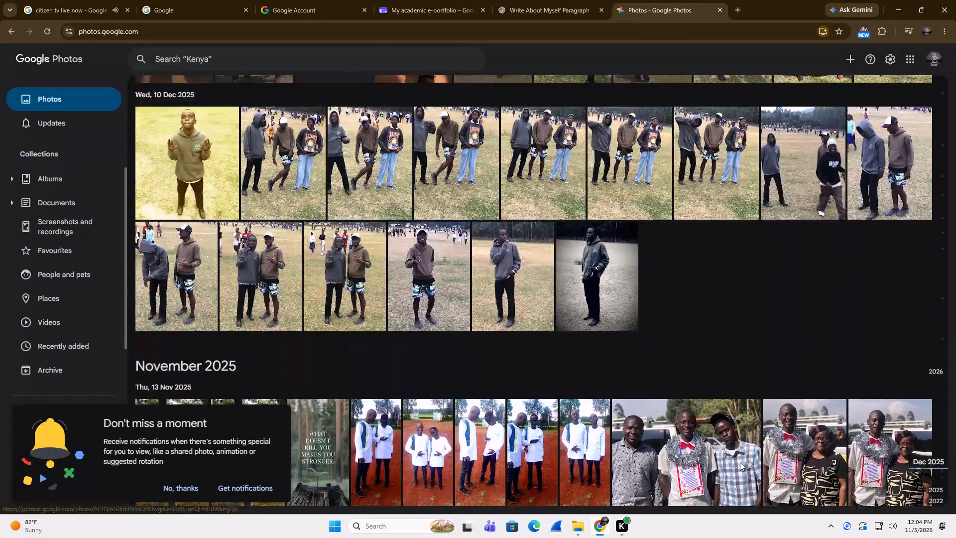
# Look through the Google Photos library from December 2025 forward to the early February 2026 housekeeping practice photos.
pyautogui.scroll(12, 740, 462)
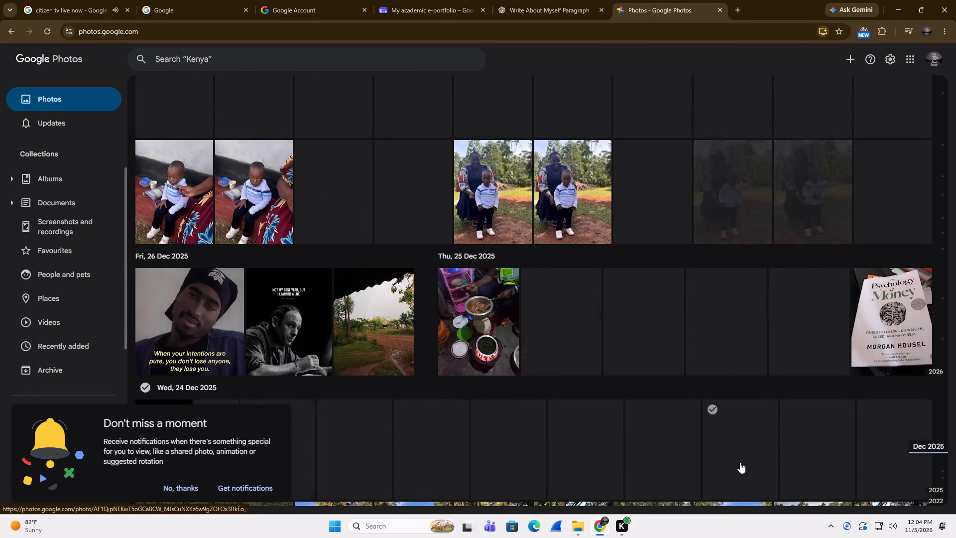
pyautogui.scroll(-5, 740, 462)
pyautogui.scroll(17, 740, 462)
pyautogui.scroll(8, 739, 463)
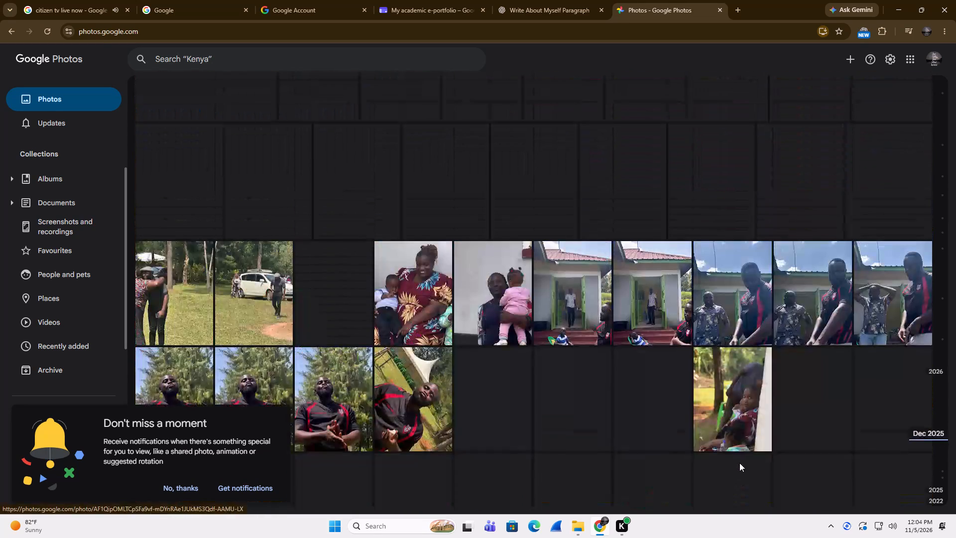
pyautogui.scroll(15, 739, 463)
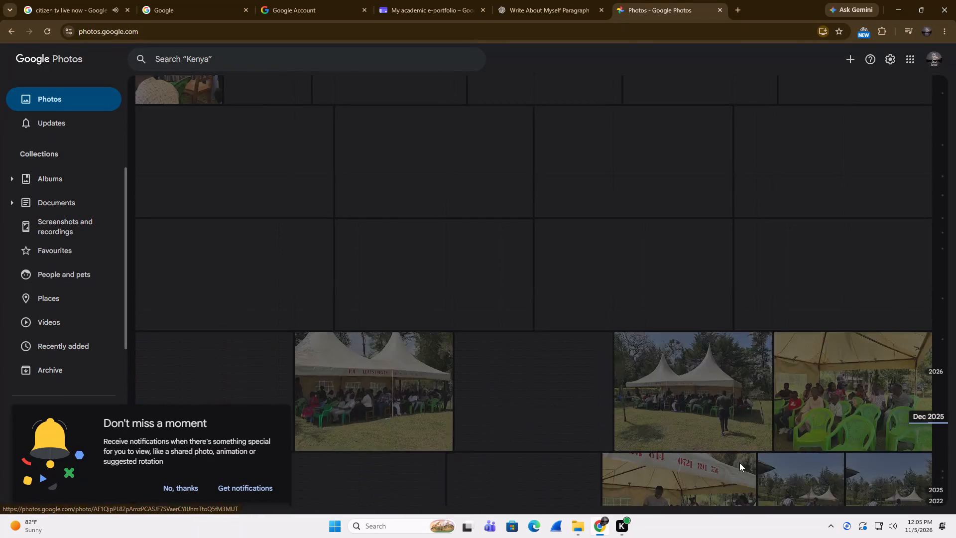
pyautogui.scroll(18, 739, 463)
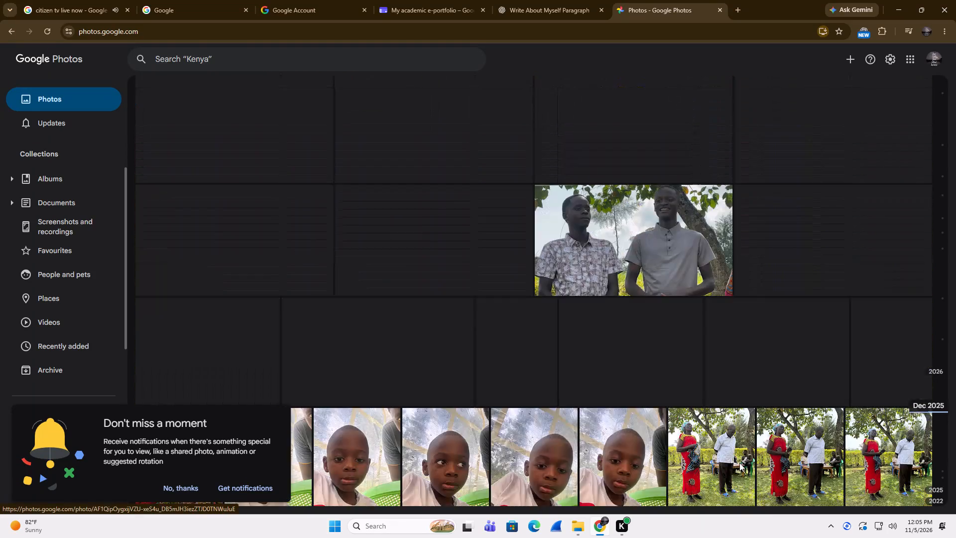
pyautogui.scroll(20, 739, 463)
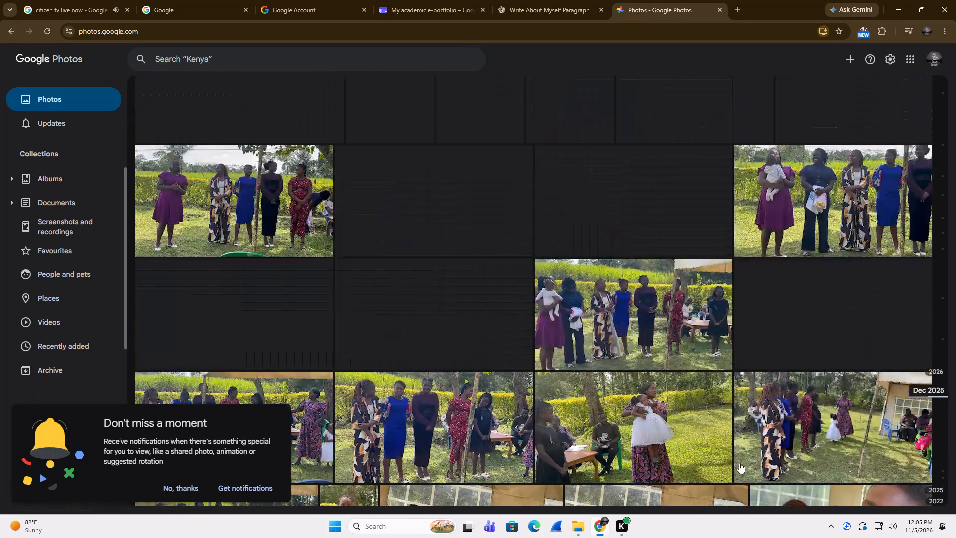
pyautogui.scroll(14, 739, 463)
pyautogui.scroll(7, 739, 463)
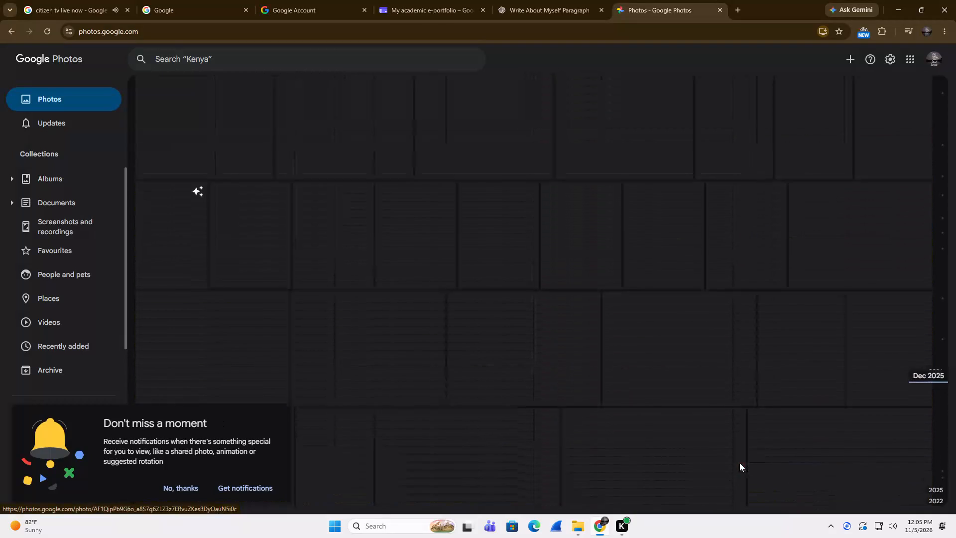
pyautogui.scroll(18, 739, 463)
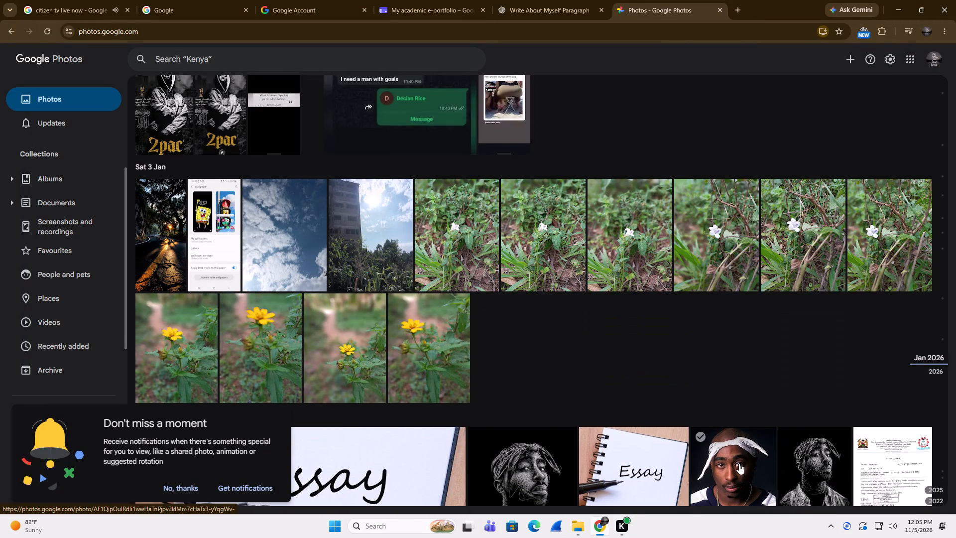
pyautogui.scroll(19, 739, 463)
pyautogui.scroll(2, 739, 463)
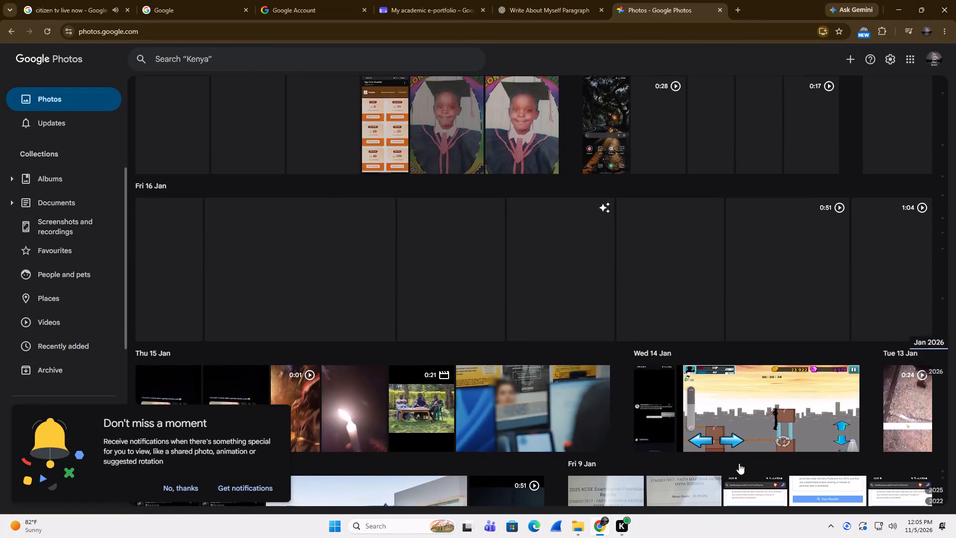
pyautogui.scroll(5, 739, 463)
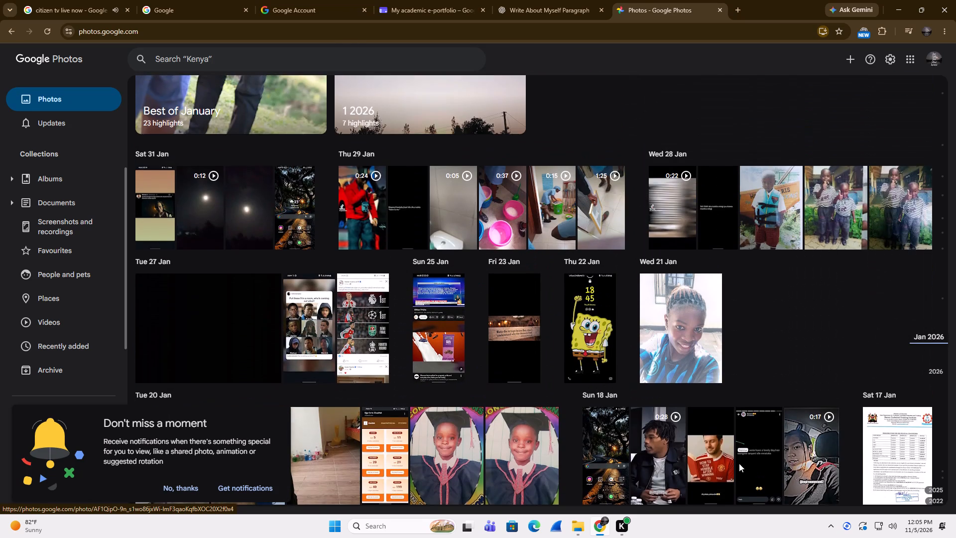
pyautogui.scroll(12, 739, 463)
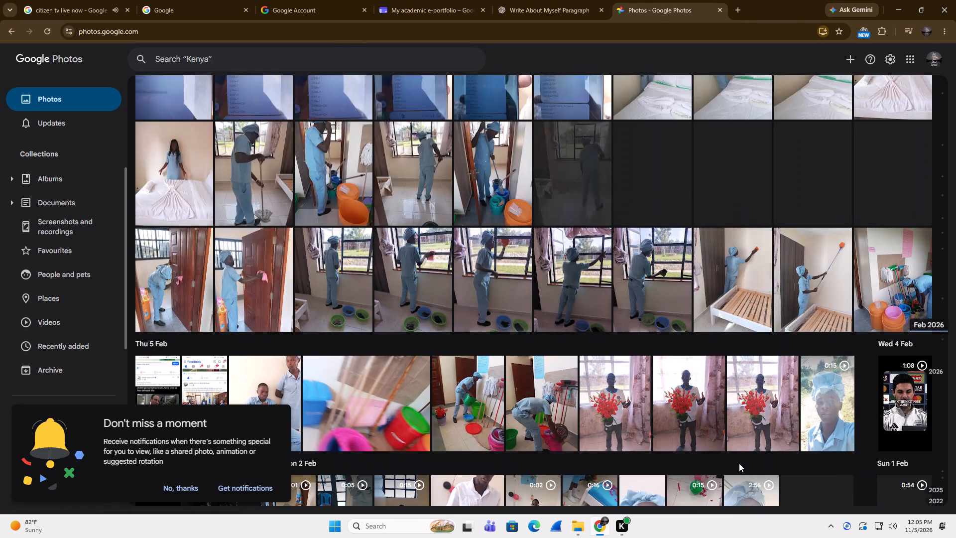
pyautogui.scroll(1, 739, 463)
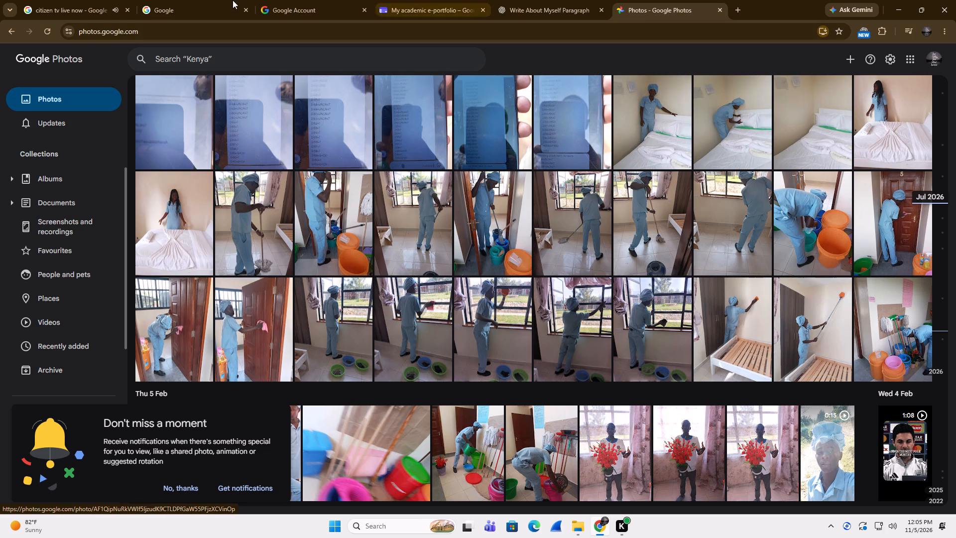
# Return to the e-portfolio site editor and open the Perform Housekeeping Operations page under Module 2.
pyautogui.click(456, 0)
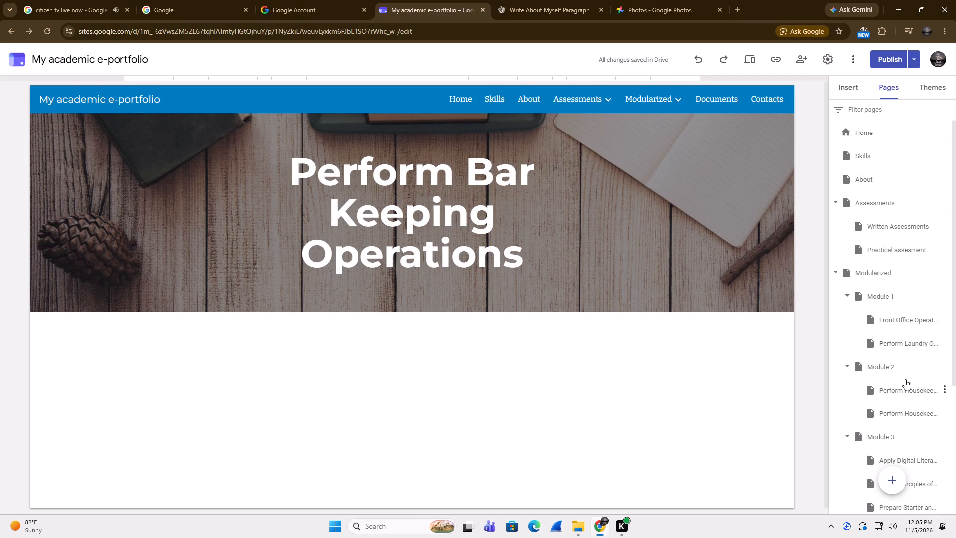
pyautogui.moveTo(905, 379); pyautogui.dragTo(904, 371)
pyautogui.click(911, 418)
pyautogui.click(902, 392)
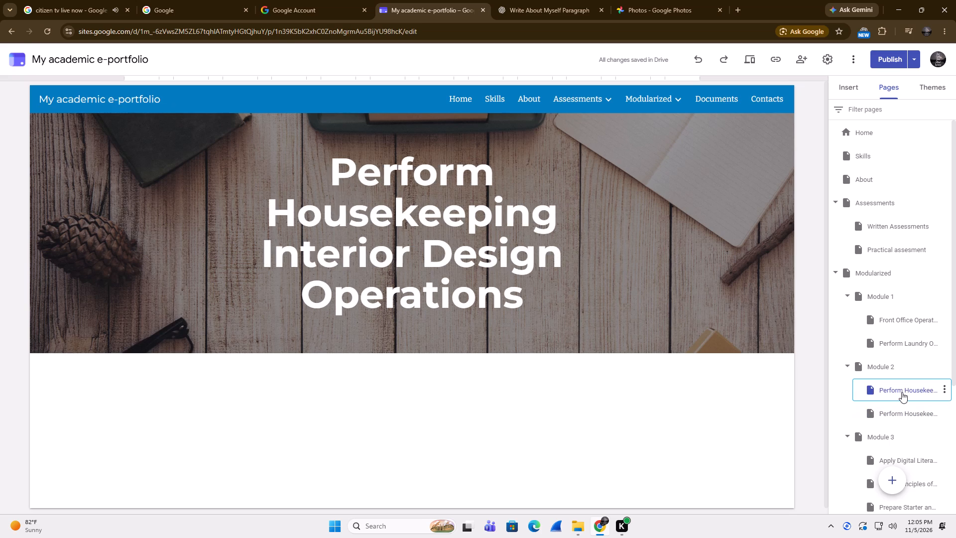
pyautogui.click(902, 407)
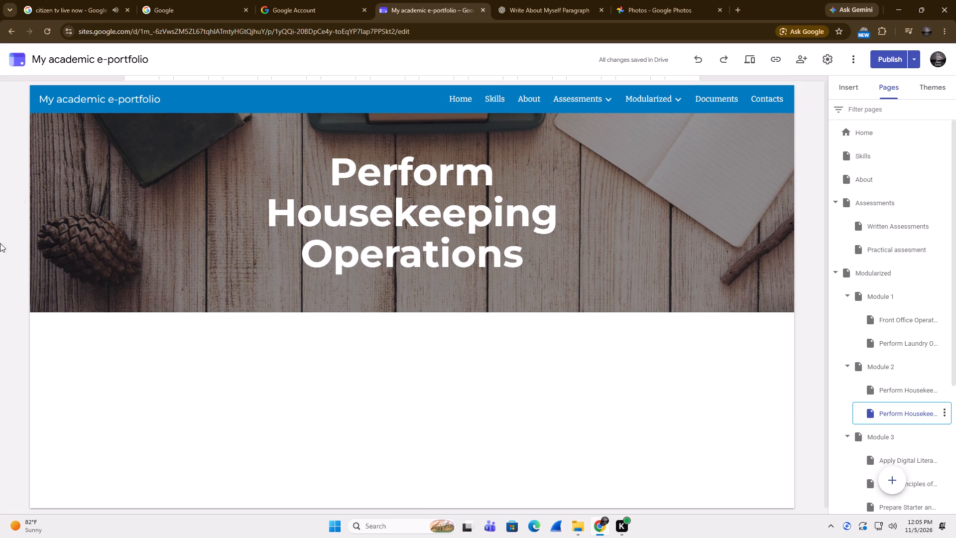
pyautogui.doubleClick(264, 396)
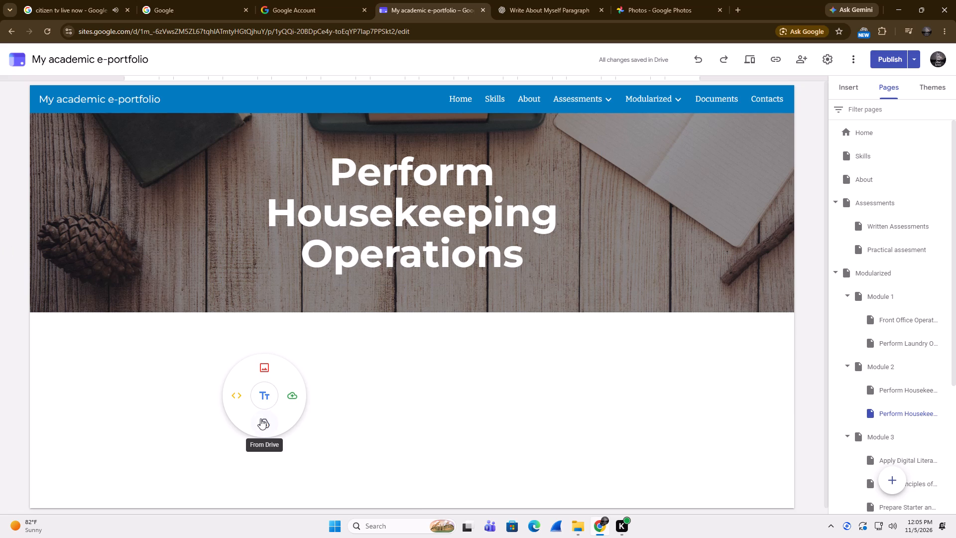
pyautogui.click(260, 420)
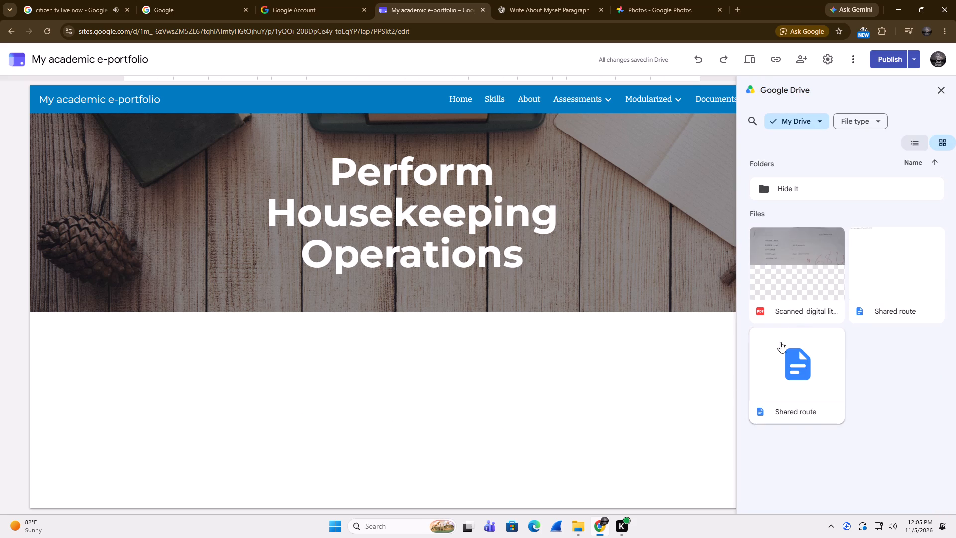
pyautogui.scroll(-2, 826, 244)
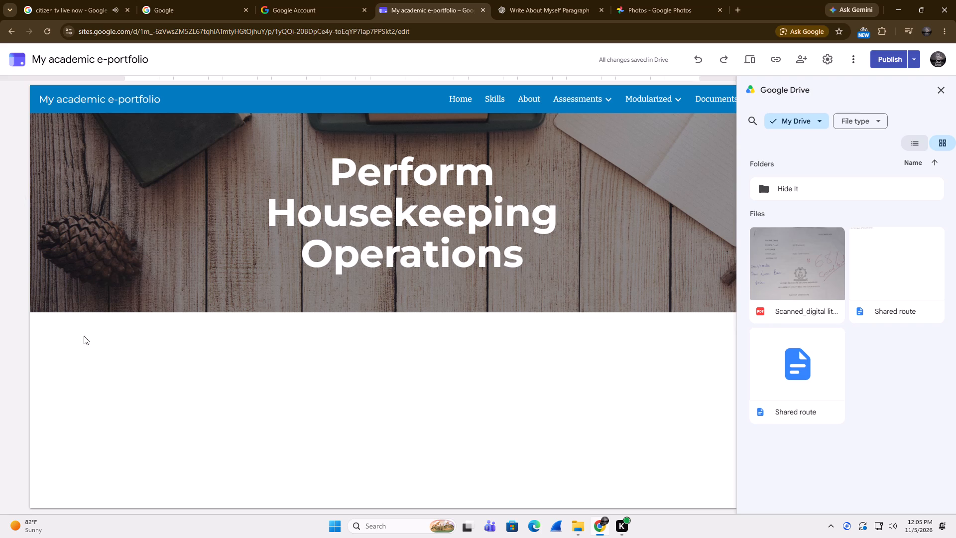
# Start inserting images from Google Photos into the empty area below the Perform Housekeeping Operations header.
pyautogui.doubleClick(281, 361)
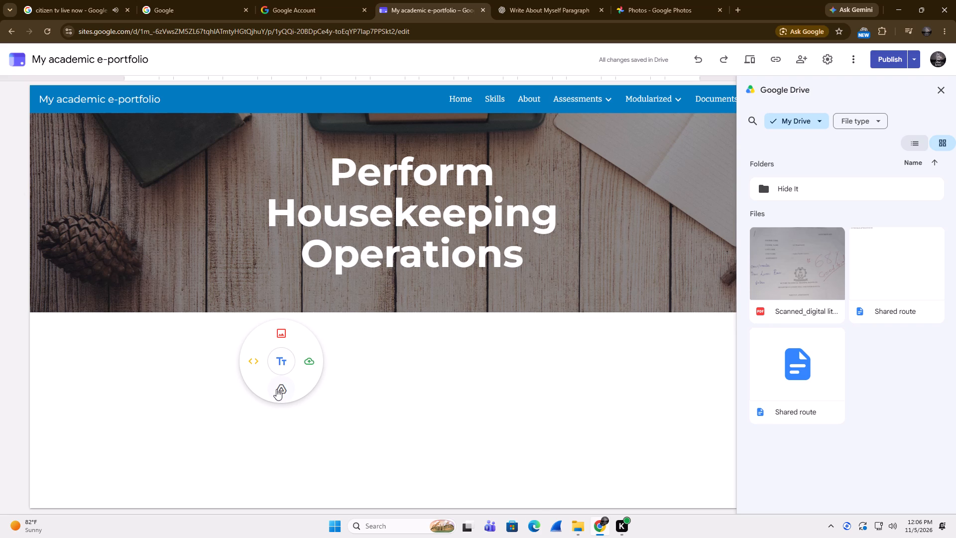
pyautogui.click(282, 334)
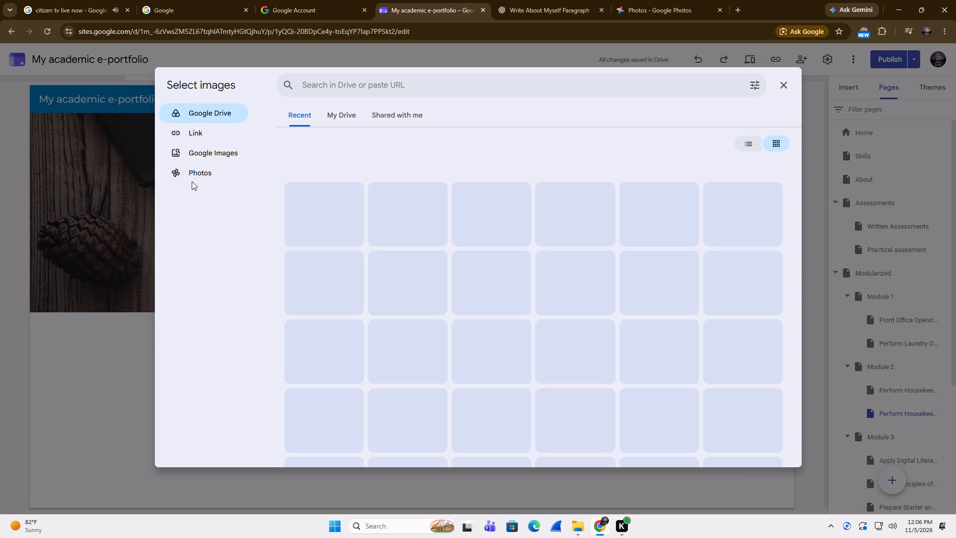
pyautogui.click(201, 174)
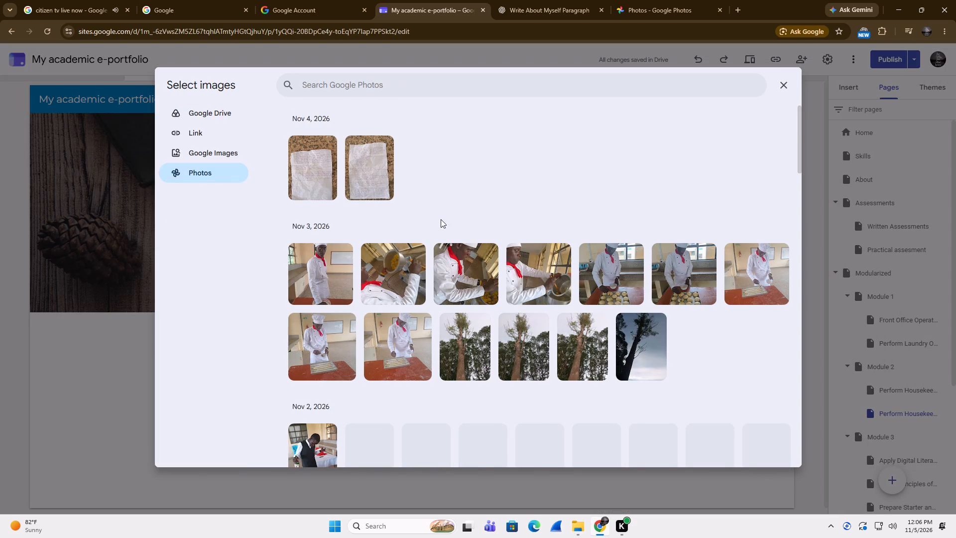
# Look through the Google Photos images from November 2026 back to late August 2026 for housekeeping practice photos.
pyautogui.scroll(-3, 426, 273)
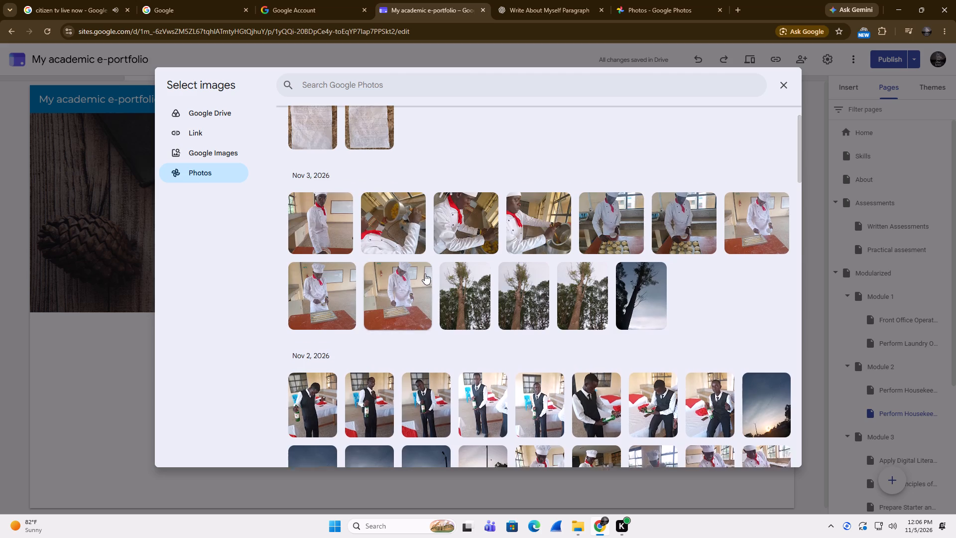
pyautogui.scroll(-4, 425, 273)
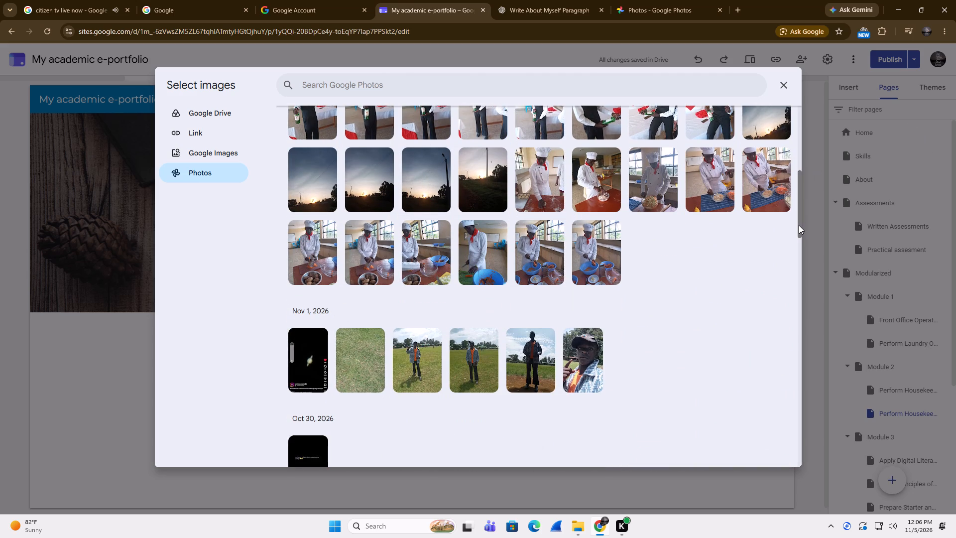
pyautogui.moveTo(799, 225); pyautogui.dragTo(755, 537)
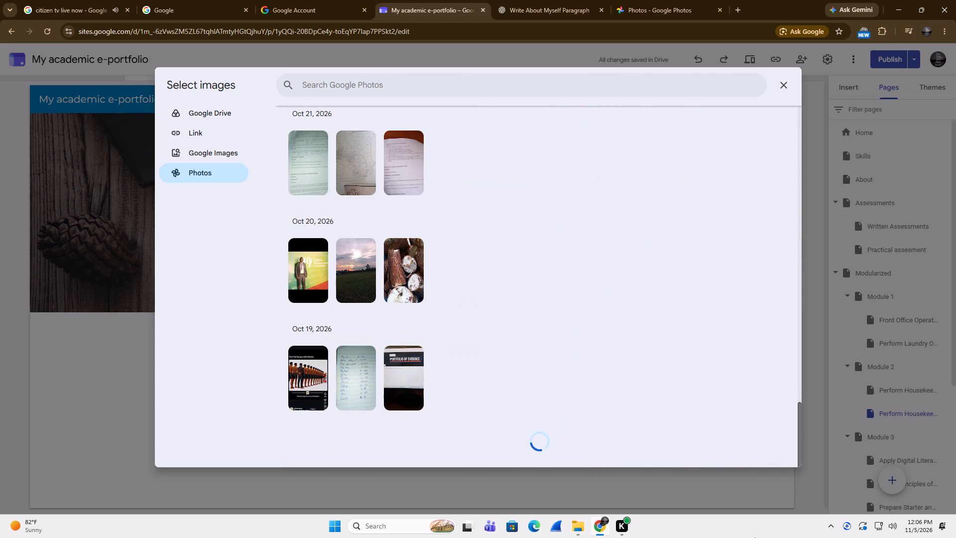
pyautogui.moveTo(755, 537); pyautogui.dragTo(754, 537)
pyautogui.scroll(5, 700, 470)
pyautogui.scroll(-2, 495, 75)
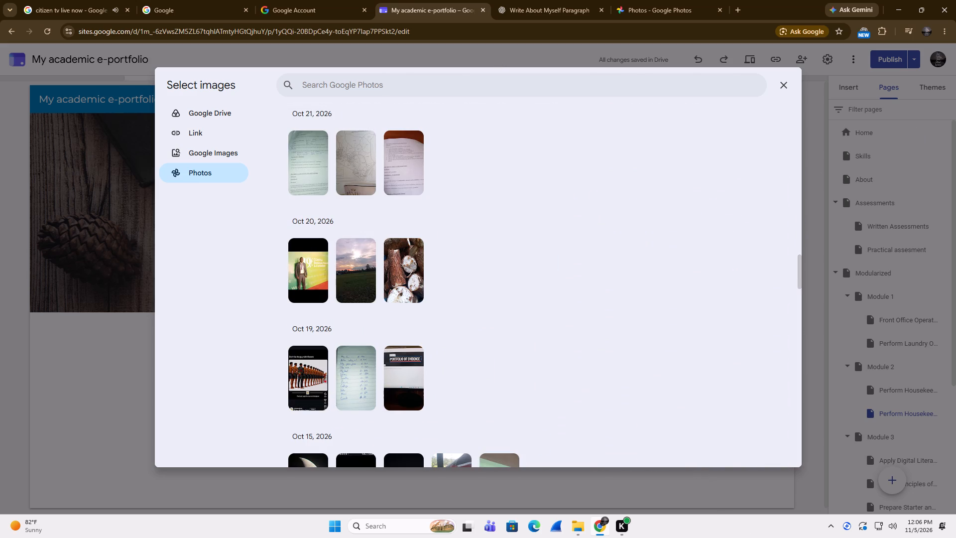
pyautogui.scroll(-2, 494, 90)
pyautogui.scroll(-15, 495, 133)
pyautogui.scroll(-10, 503, 319)
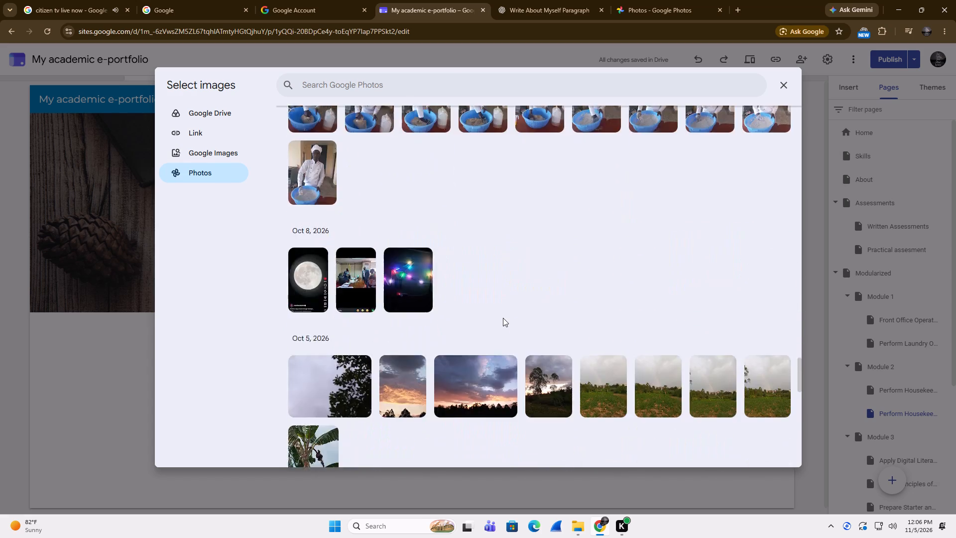
pyautogui.scroll(-20, 503, 318)
pyautogui.scroll(-20, 503, 318)
pyautogui.scroll(-5, 503, 318)
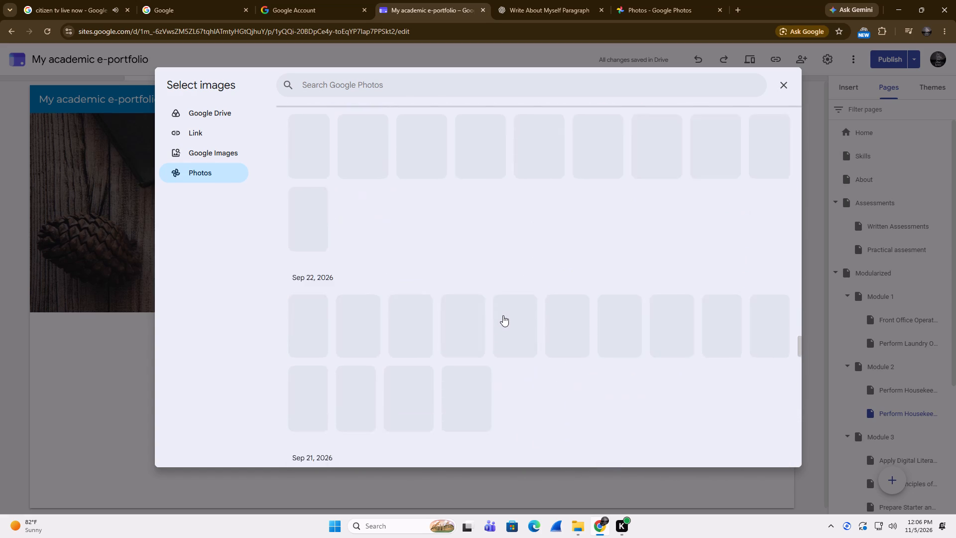
pyautogui.scroll(-20, 503, 315)
pyautogui.scroll(-15, 503, 315)
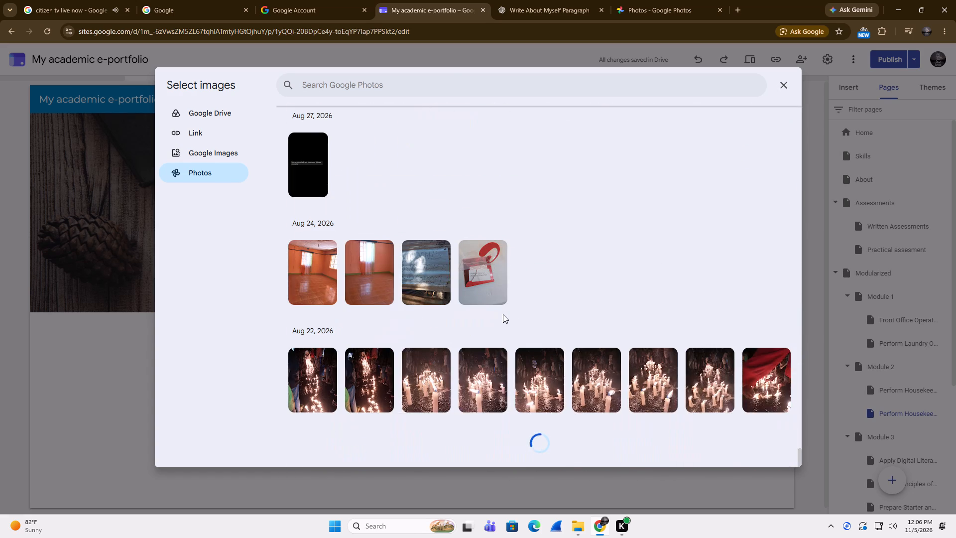
# Continue looking for housekeeping practice photos from August 2026 back to May 2026.
pyautogui.scroll(-19, 503, 314)
pyautogui.scroll(-8, 503, 314)
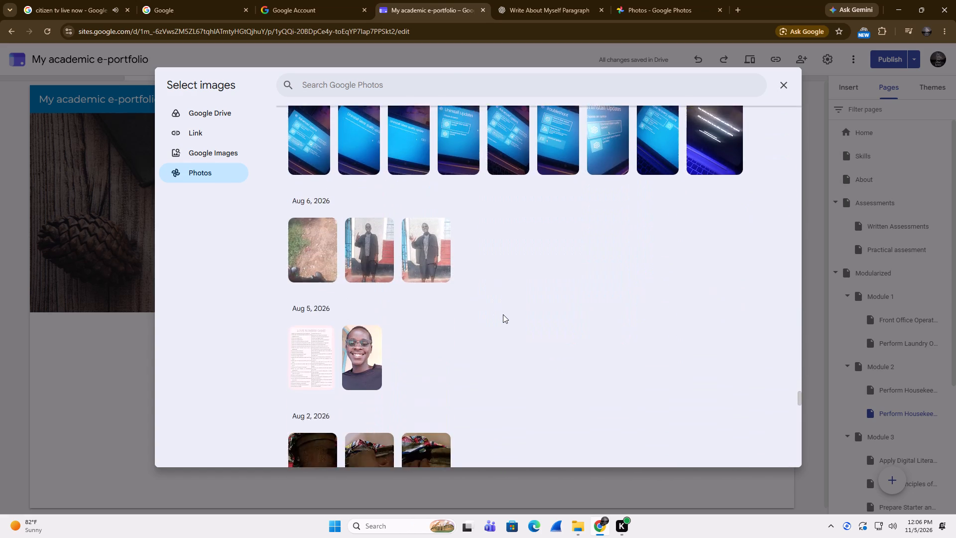
pyautogui.scroll(-15, 503, 314)
pyautogui.scroll(-8, 503, 314)
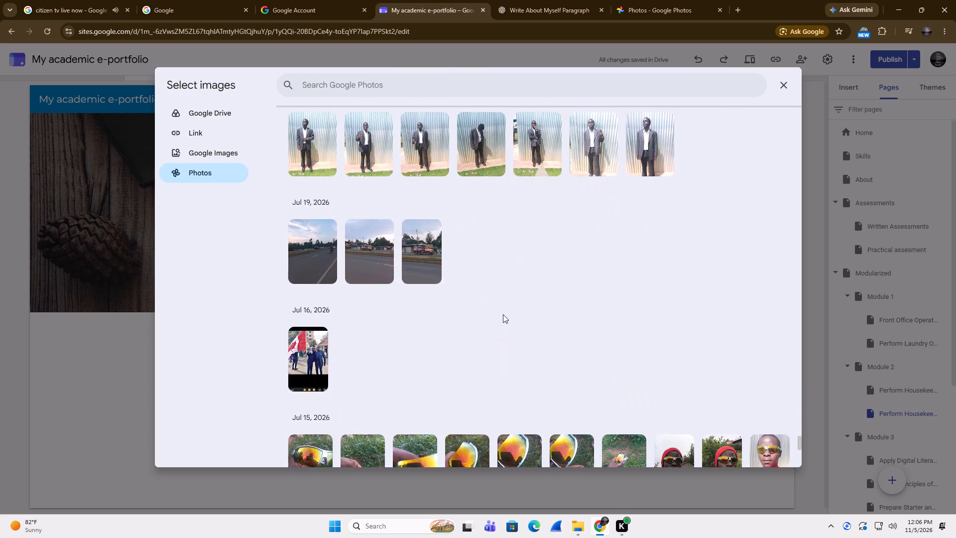
pyautogui.scroll(-15, 503, 314)
pyautogui.scroll(-7, 503, 314)
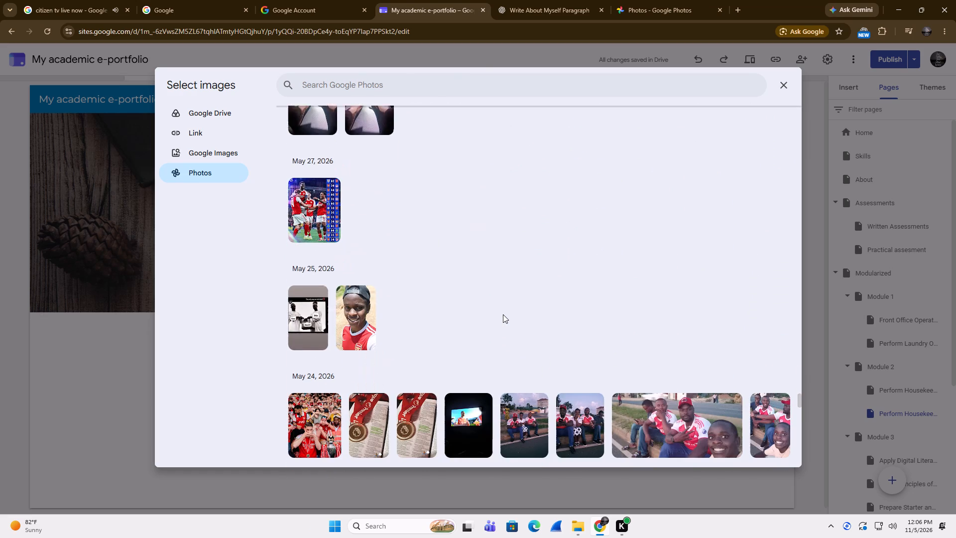
pyautogui.scroll(-11, 503, 314)
pyautogui.scroll(4, 503, 314)
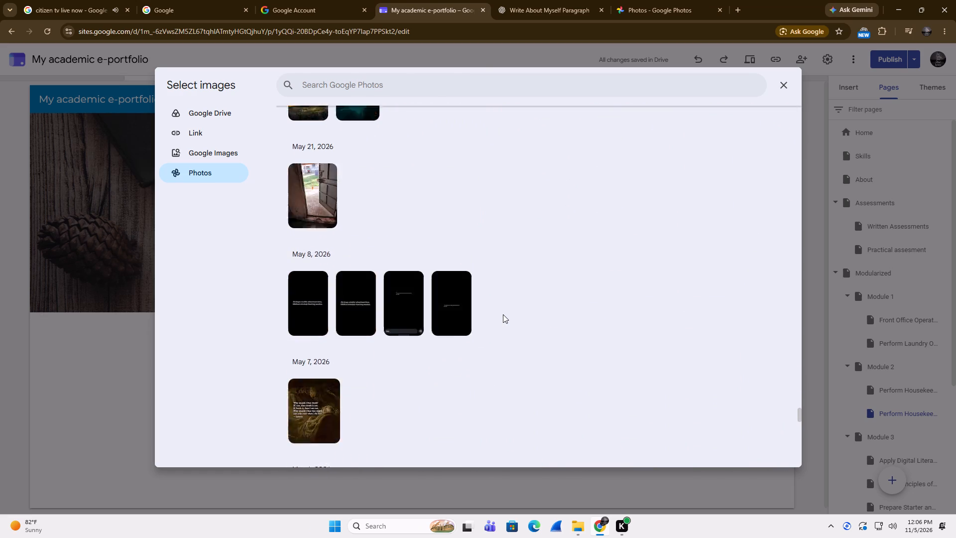
pyautogui.scroll(5, 500, 311)
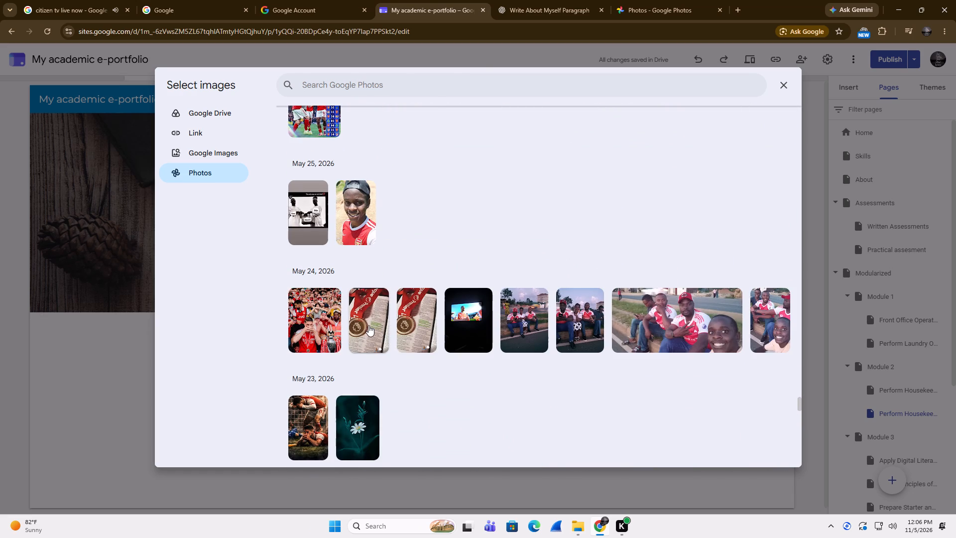
# Look through the photos from May 2026 back to the Apr 3, 2026 room-cleaning photos.
pyautogui.scroll(-15, 435, 326)
pyautogui.scroll(-6, 435, 327)
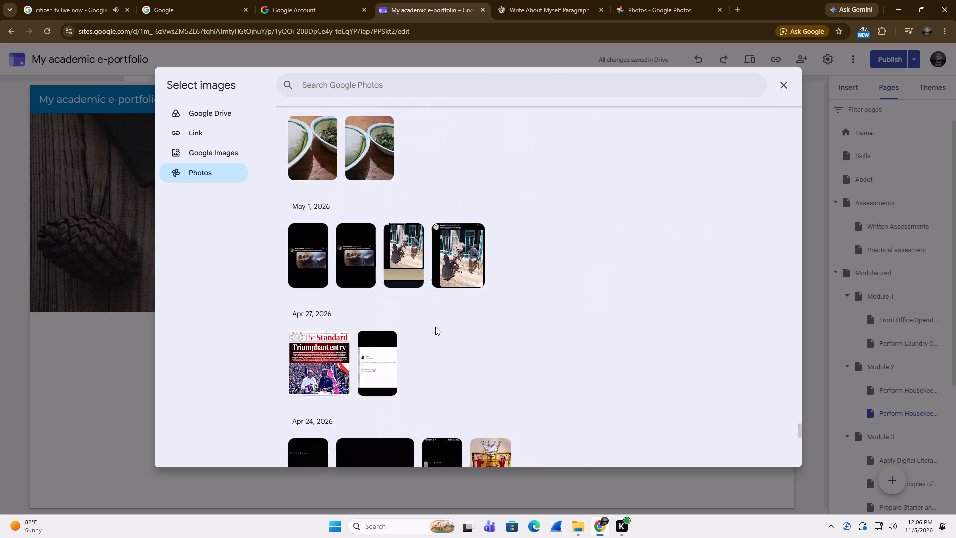
pyautogui.scroll(-15, 435, 327)
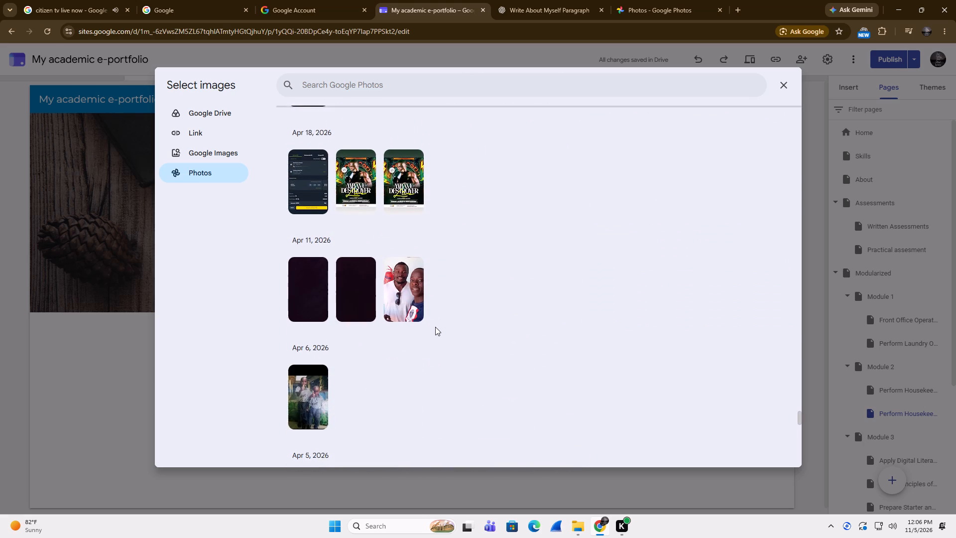
pyautogui.scroll(-9, 435, 327)
pyautogui.scroll(5, 435, 327)
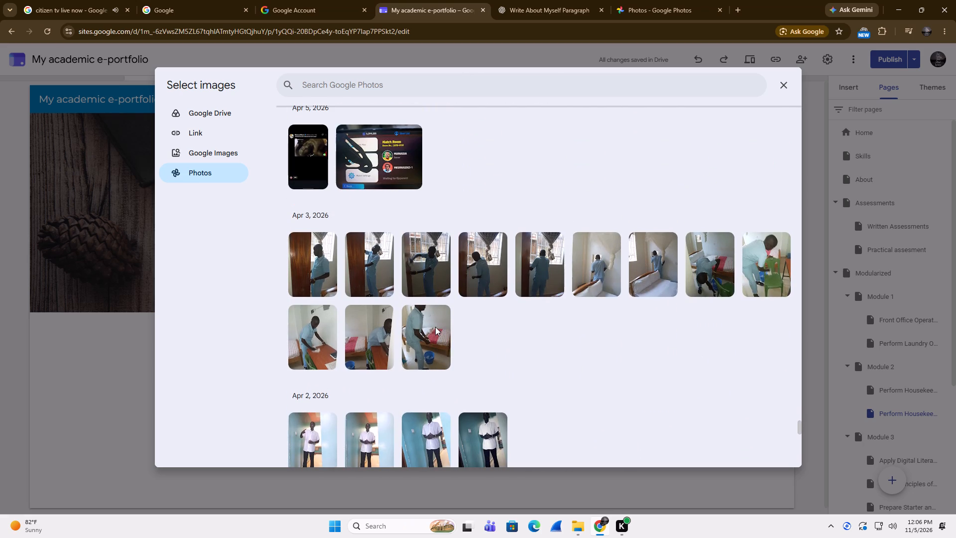
# Look through the photos from April 2026 back to Mar 16, 2026, examining the Mar 19 and Mar 16 housekeeping sets.
pyautogui.scroll(-15, 435, 327)
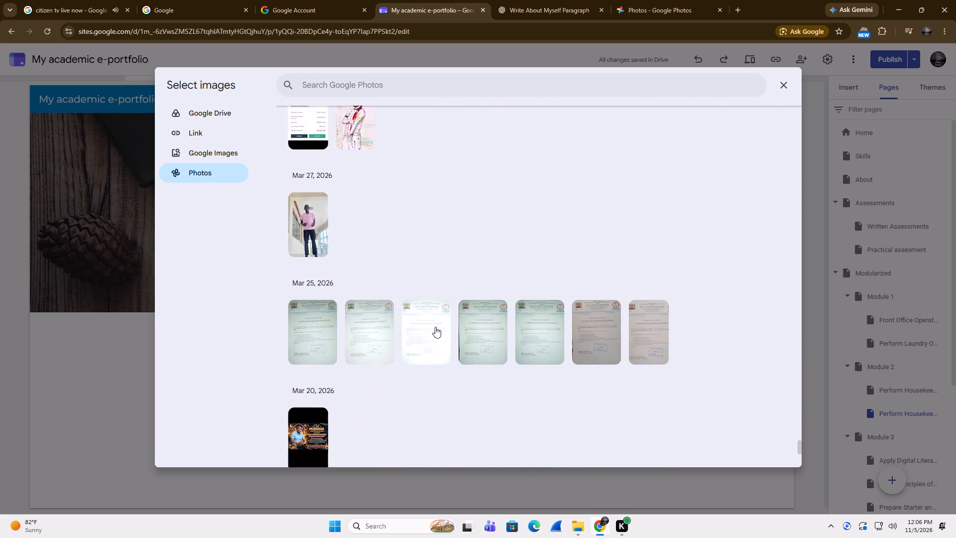
pyautogui.scroll(-8, 435, 327)
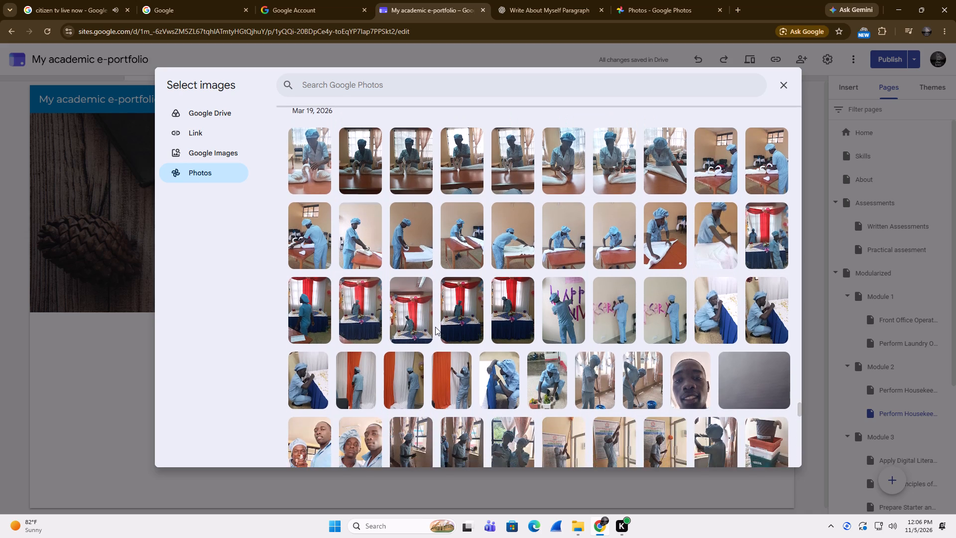
pyautogui.scroll(-1, 435, 327)
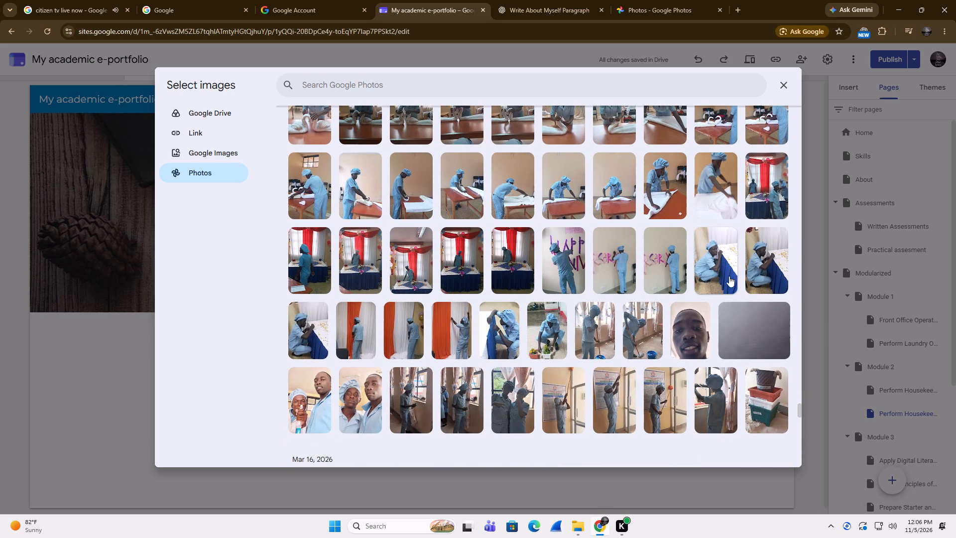
pyautogui.scroll(-4, 451, 301)
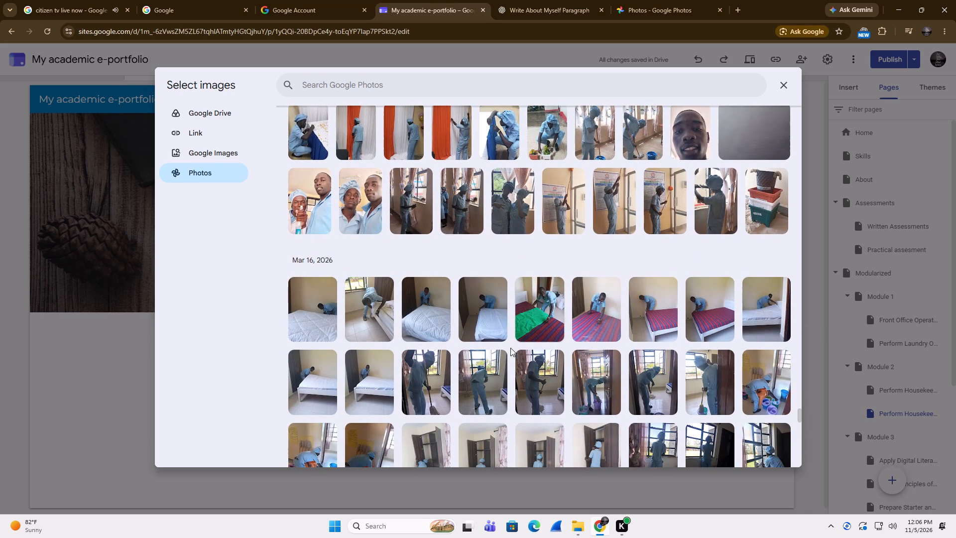
pyautogui.scroll(-2, 790, 387)
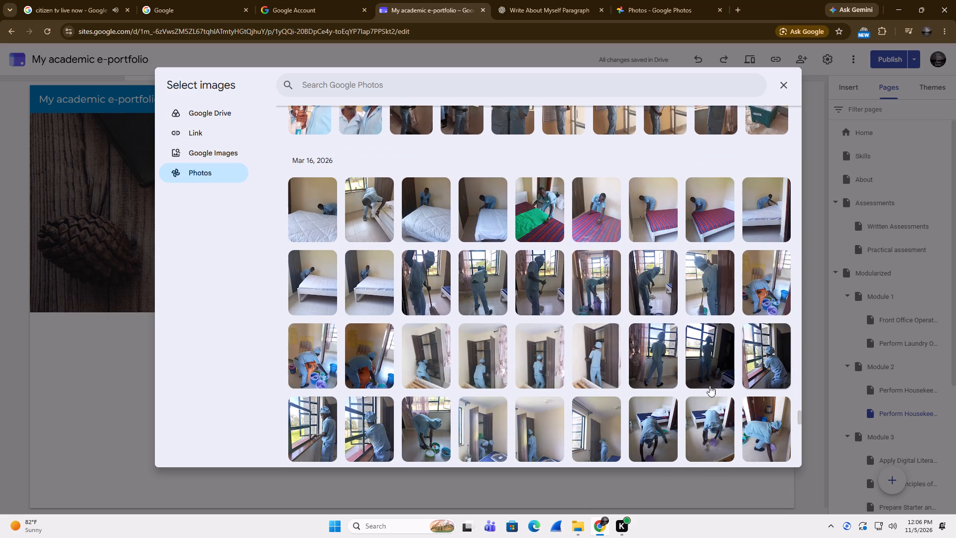
pyautogui.scroll(-2, 698, 384)
pyautogui.scroll(-1, 637, 384)
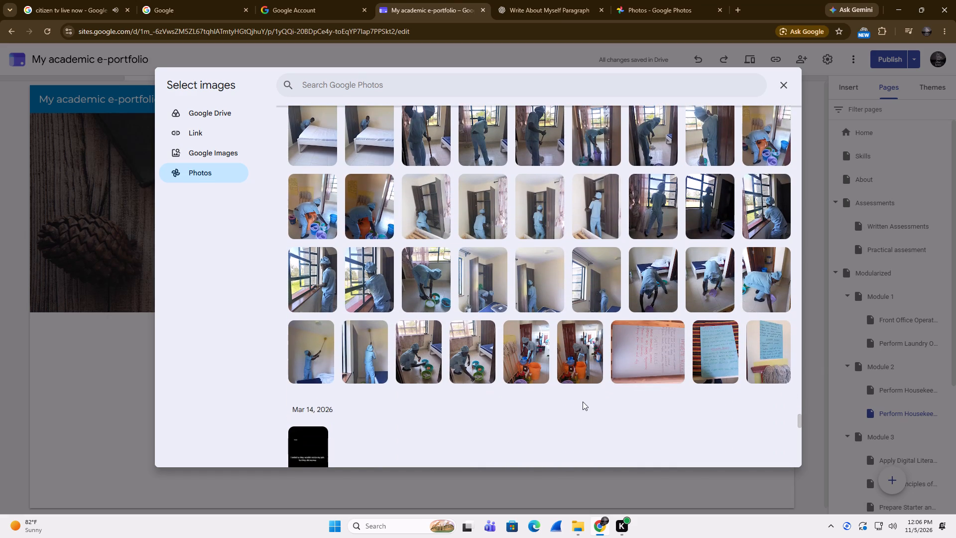
# Select eight Mar 16, 2026 housekeeping photos: three with the cleaning buckets, four at the wardrobe and one standing by the window.
pyautogui.click(312, 216)
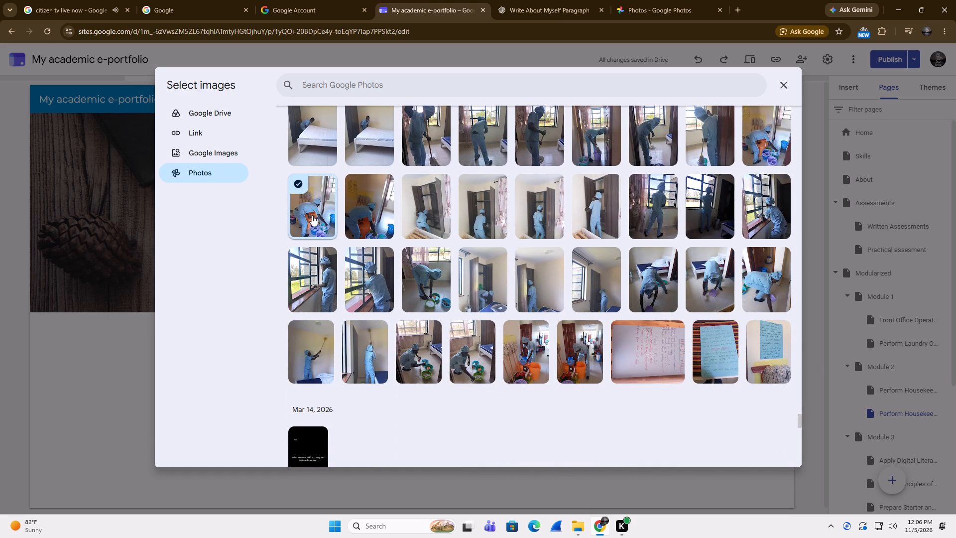
pyautogui.click(360, 202)
pyautogui.click(427, 187)
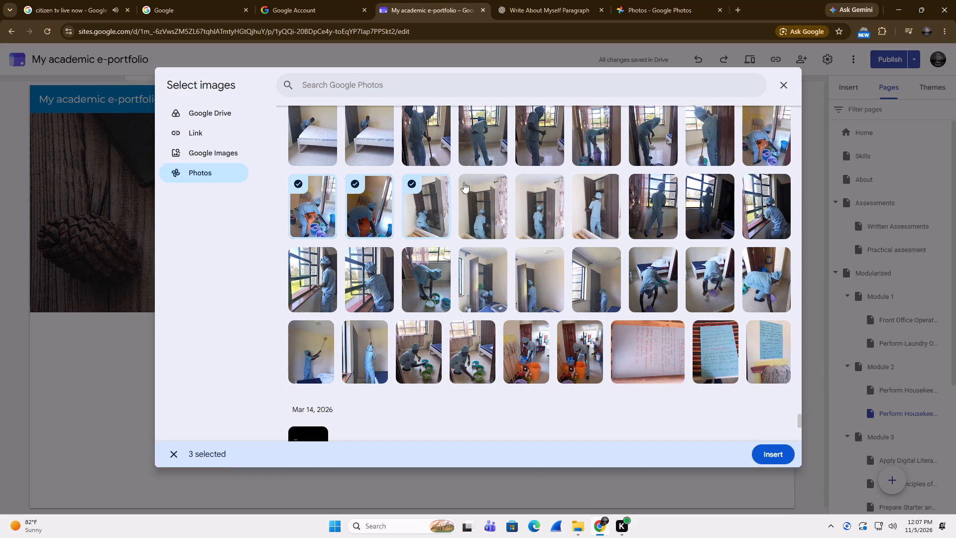
pyautogui.click(475, 182)
pyautogui.click(547, 194)
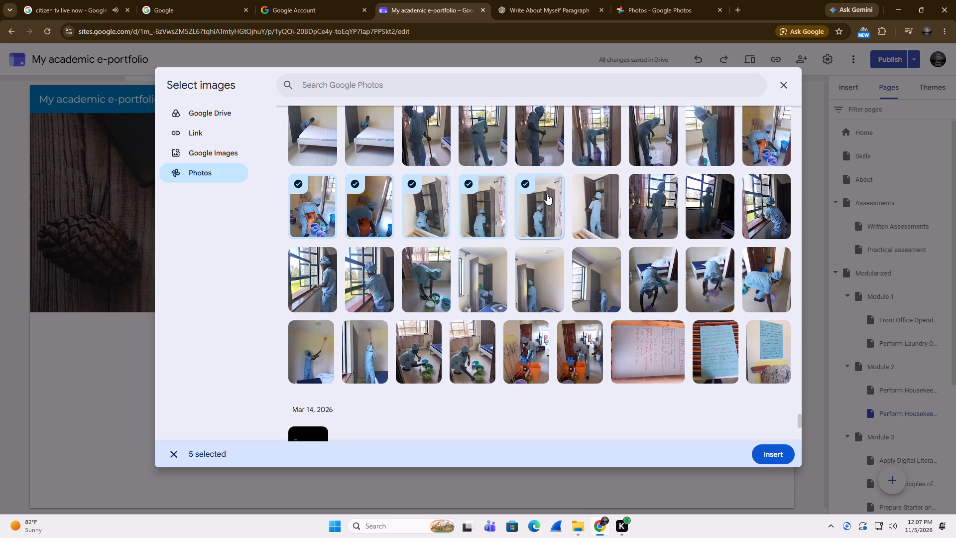
pyautogui.click(607, 194)
pyautogui.click(657, 192)
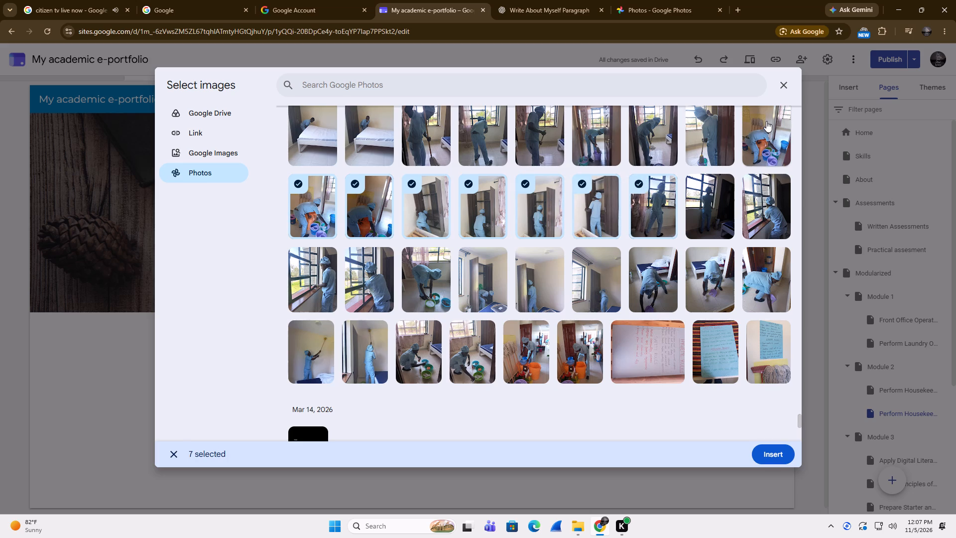
pyautogui.click(766, 121)
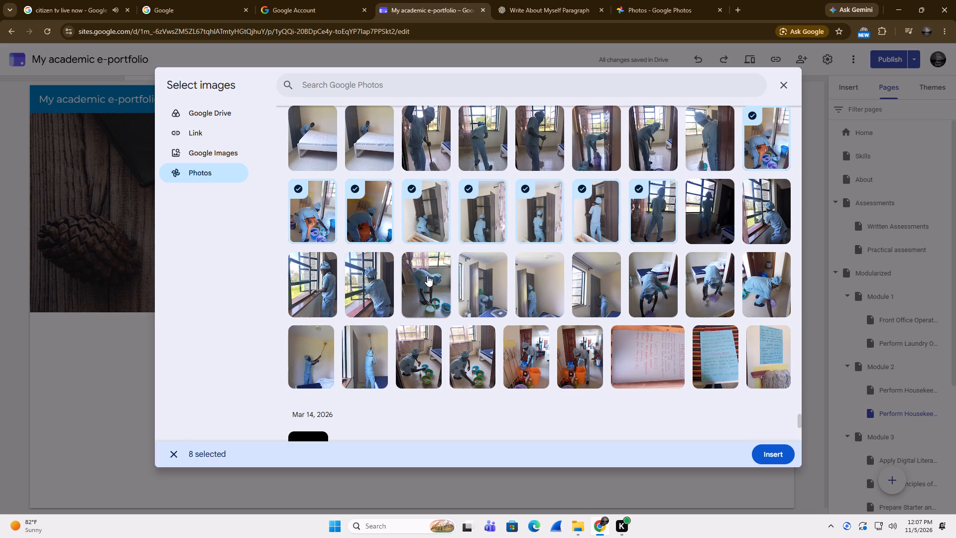
# Add six more Mar 16, 2026 photos to the selection: one with the basins, two at the window sill and three sweeping the floor.
pyautogui.click(427, 275)
pyautogui.click(385, 281)
pyautogui.click(308, 281)
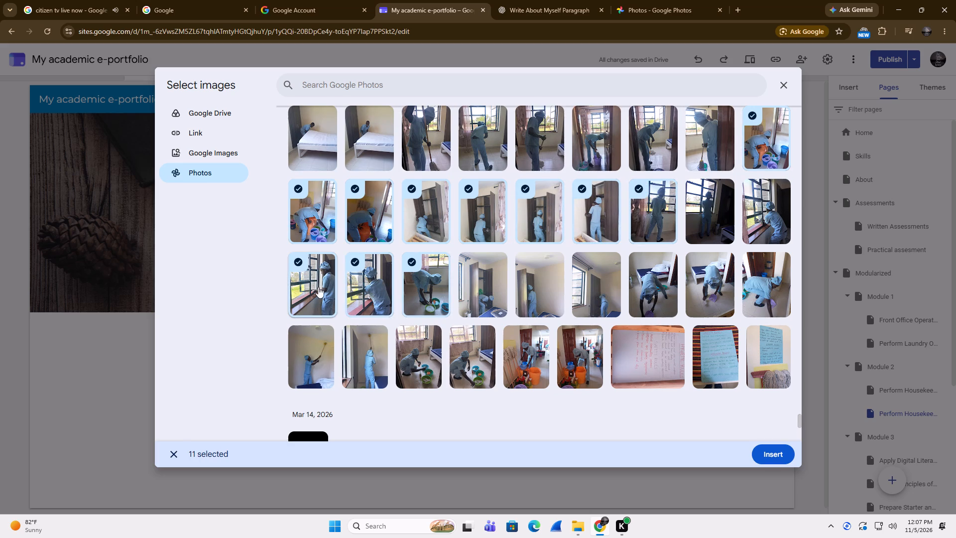
pyautogui.click(663, 276)
pyautogui.click(715, 275)
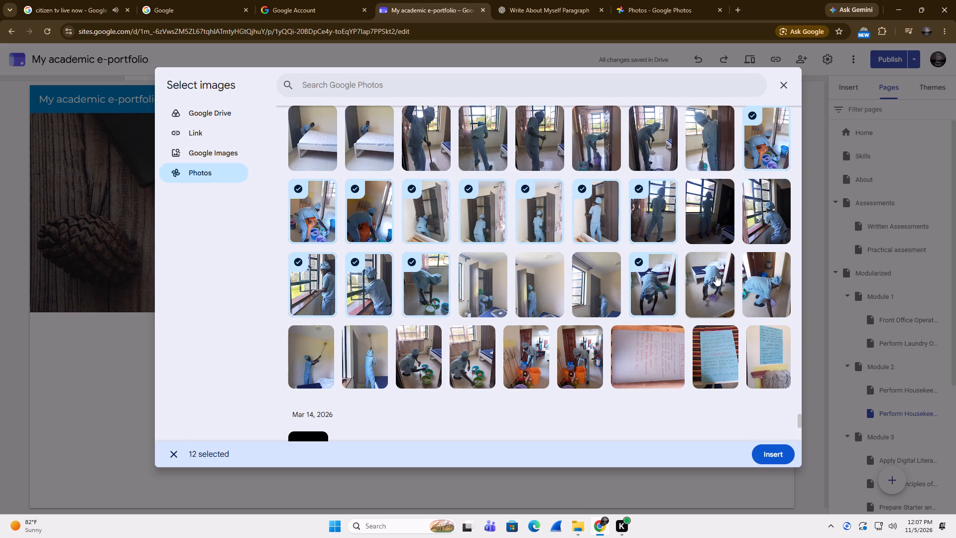
pyautogui.click(752, 271)
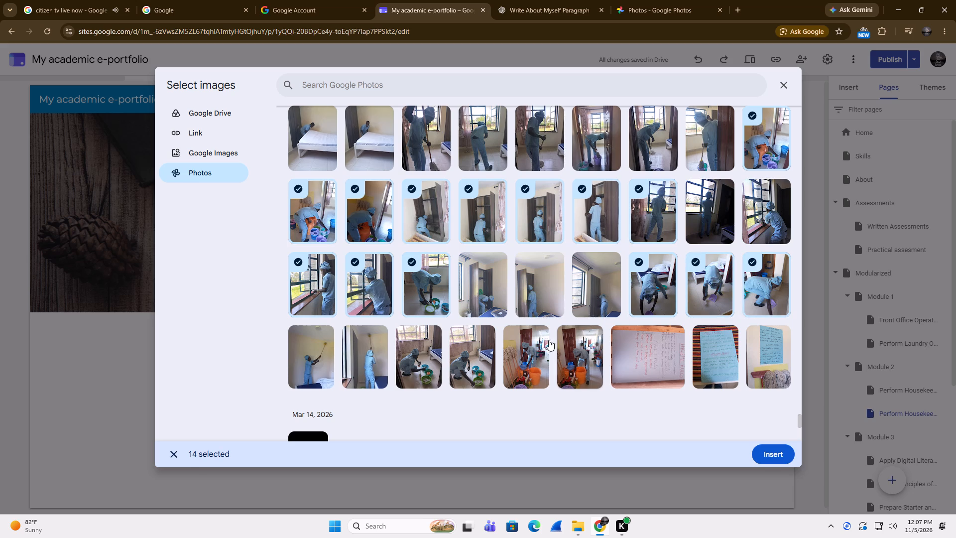
# Add six more Mar 16 photos: two squatting by the basins, one with mops and orange bucket, two dusting the wall and one cleaning the window.
pyautogui.click(489, 352)
pyautogui.click(540, 344)
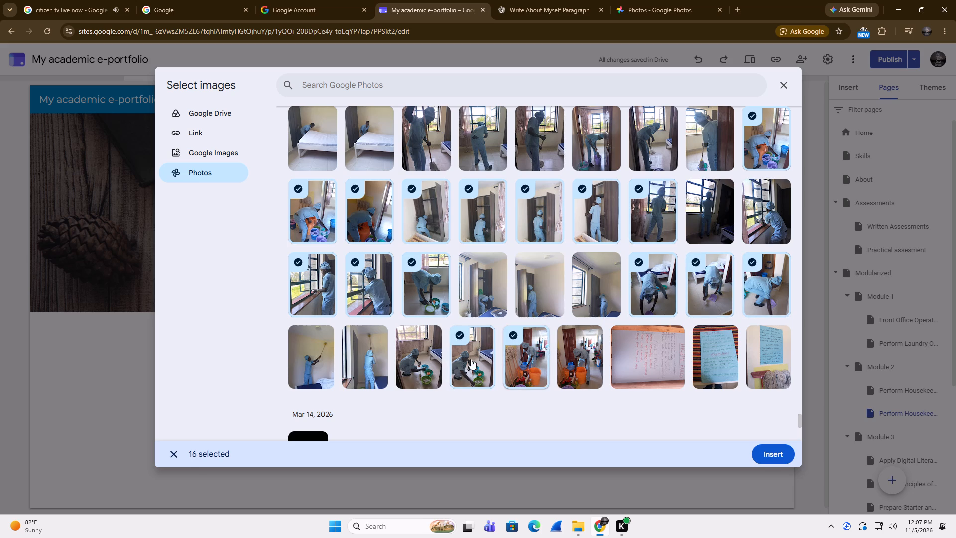
pyautogui.click(427, 358)
pyautogui.click(452, 351)
pyautogui.click(378, 355)
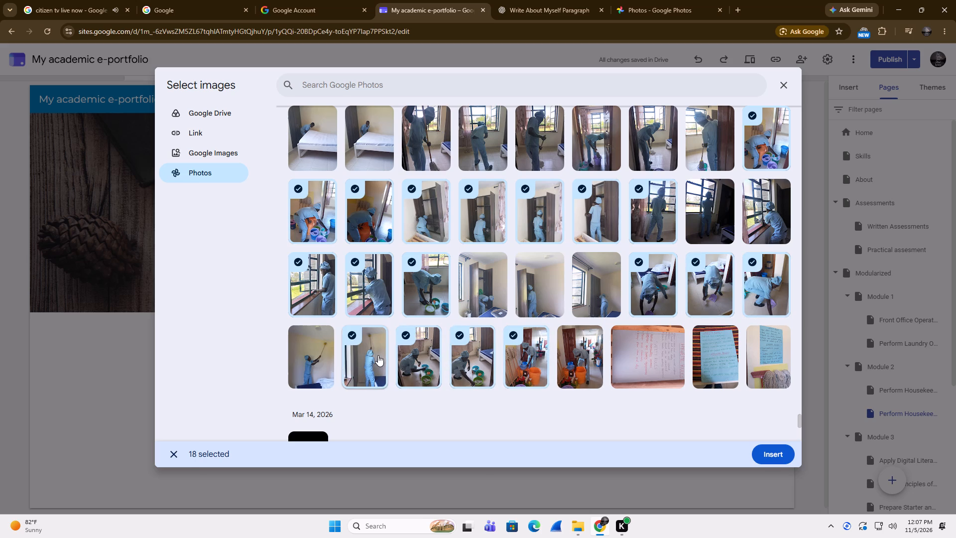
pyautogui.click(323, 360)
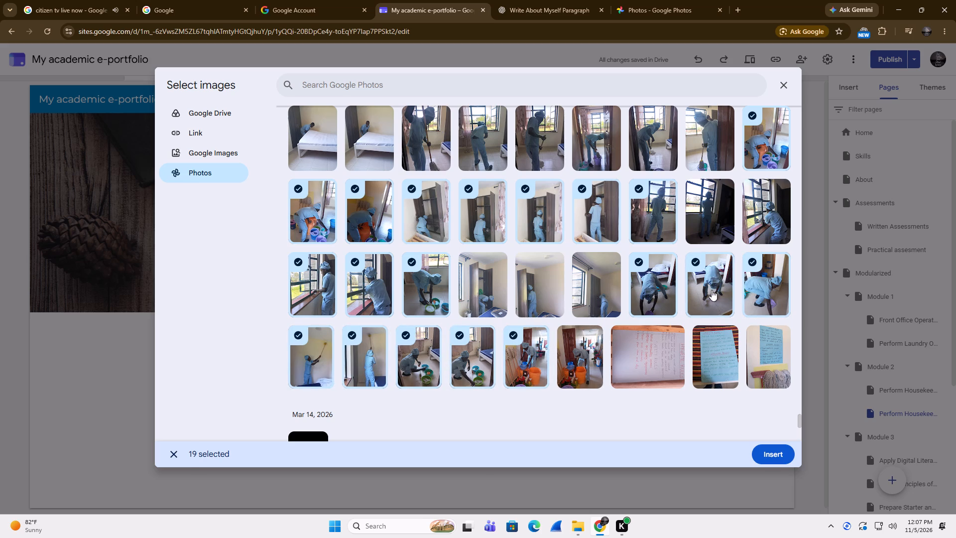
pyautogui.click(769, 190)
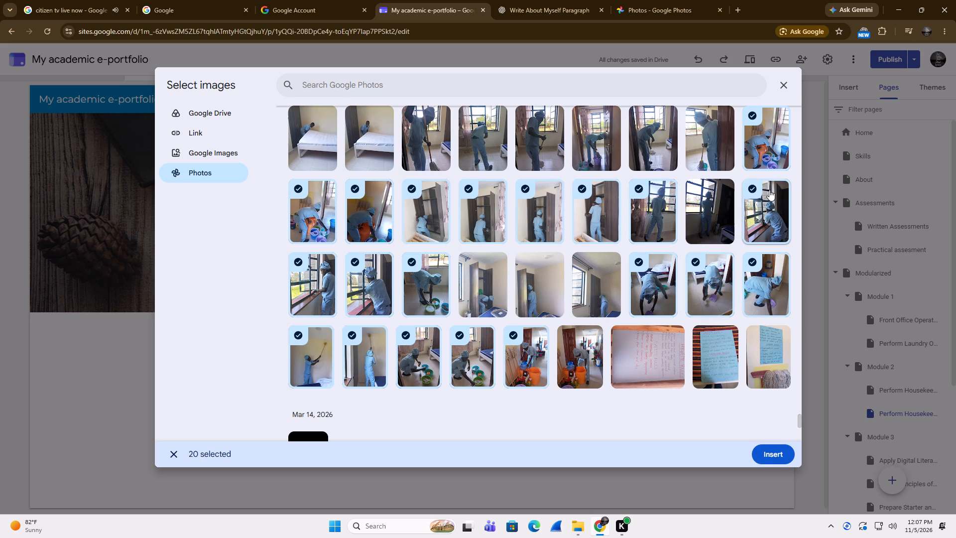
# Swap the last floor-sweeping photo for the Safety Rules and Hygiene Rules poster photo, and insert the 20 selected photos into the page.
pyautogui.click(717, 356)
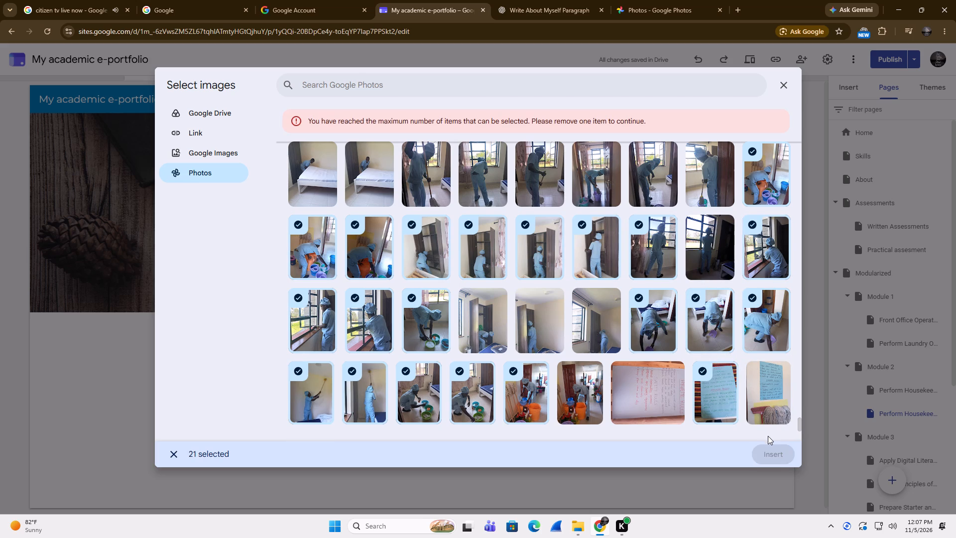
pyautogui.click(751, 296)
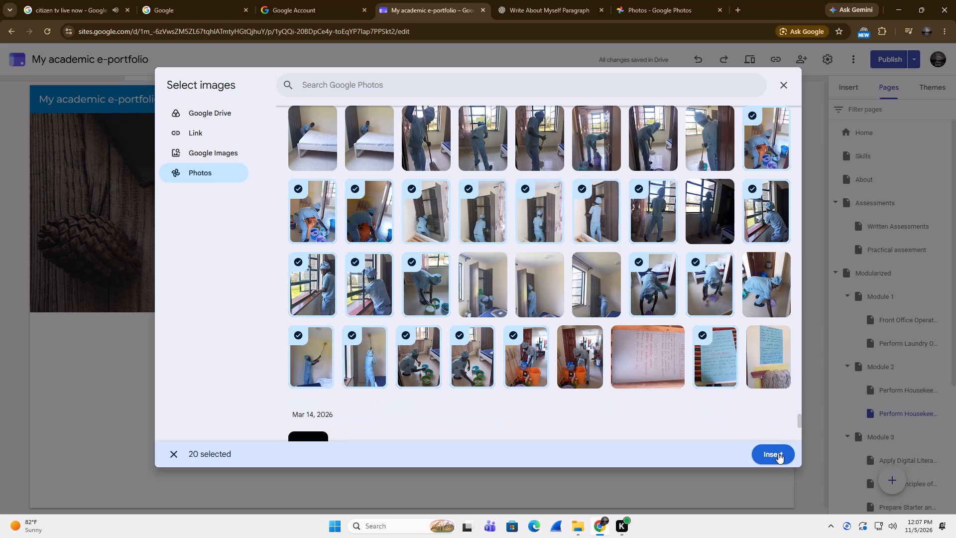
pyautogui.click(778, 453)
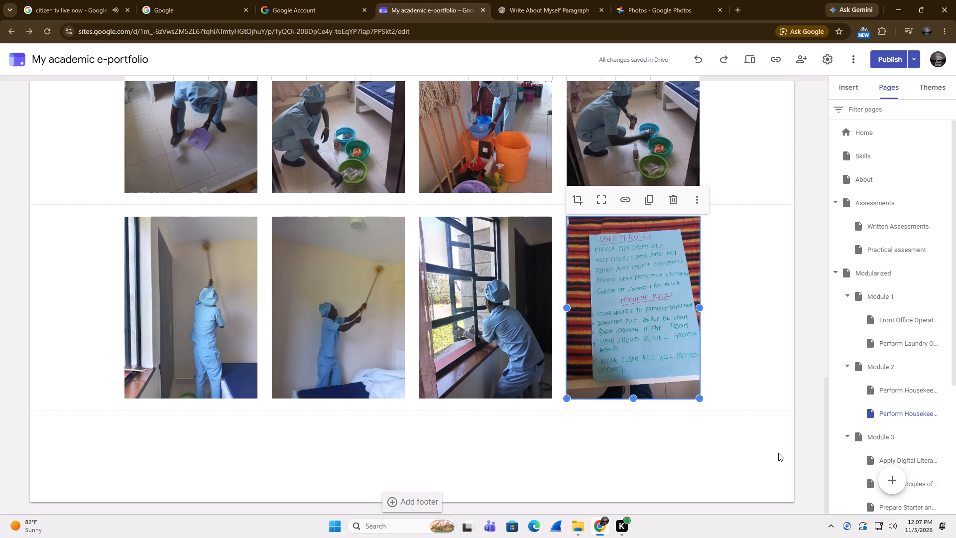
# Publish the site with the housekeeping photos added to the Perform Housekeeping Operations page.
pyautogui.scroll(10, 606, 278)
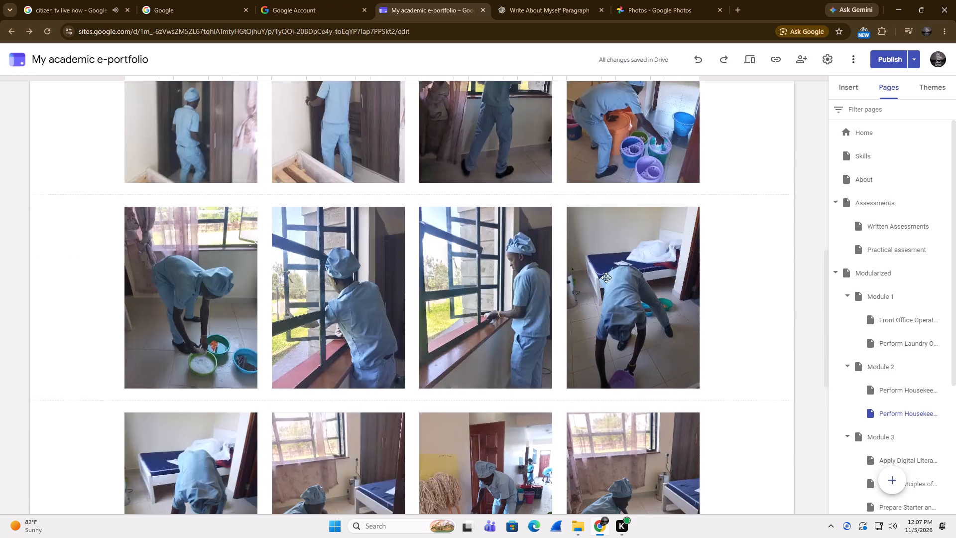
pyautogui.scroll(9, 606, 277)
pyautogui.scroll(-1, 636, 273)
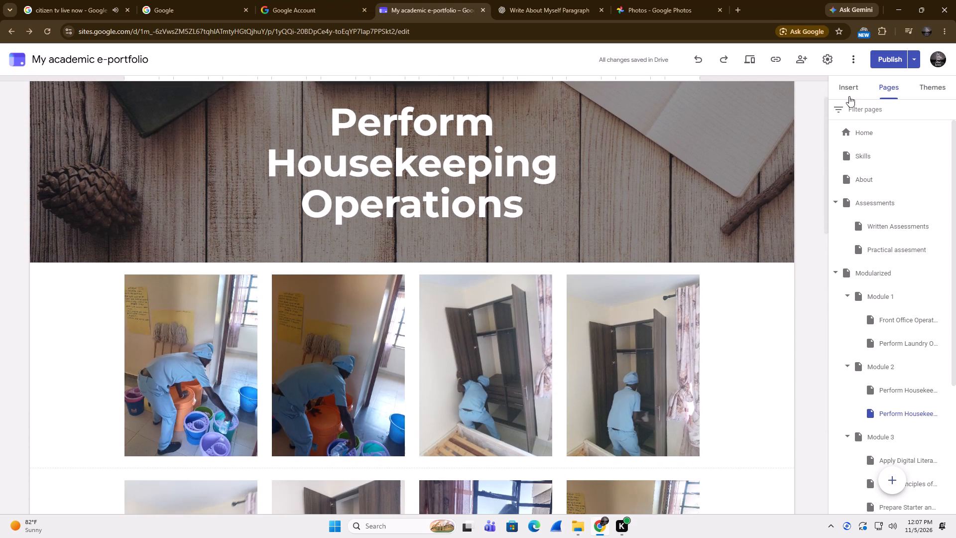
pyautogui.click(883, 54)
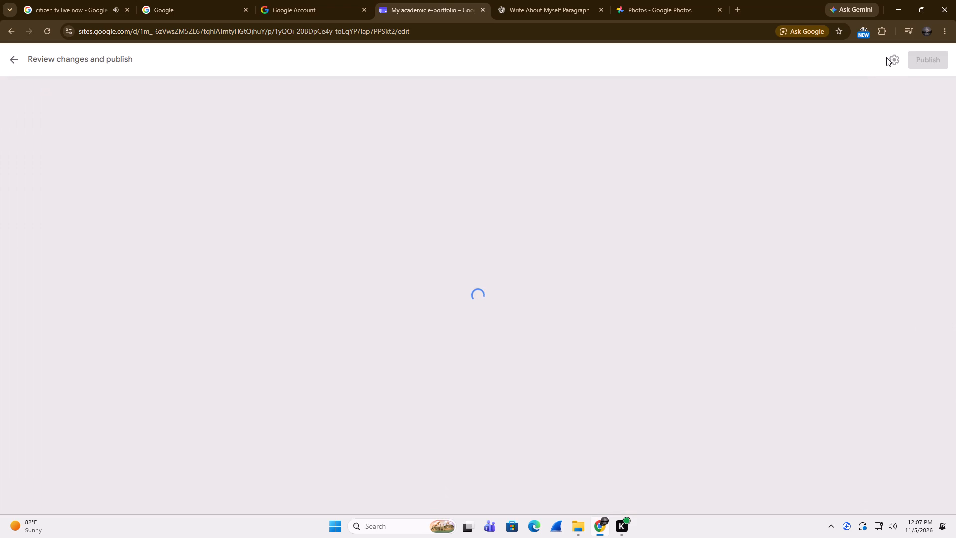
pyautogui.click(929, 59)
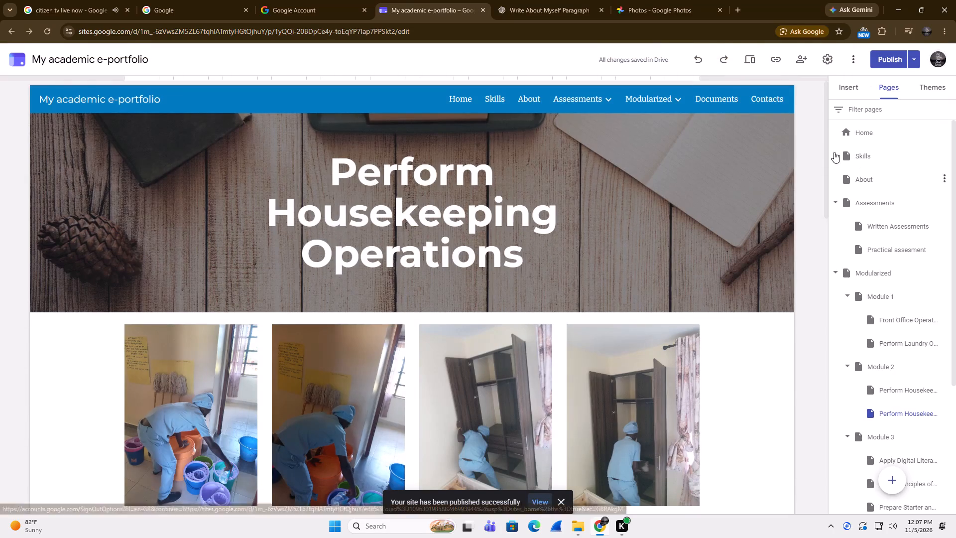
# Review the inserted photo rows on the Perform Housekeeping Operations page, from the header to the safety rules poster and back.
pyautogui.scroll(-7, 650, 235)
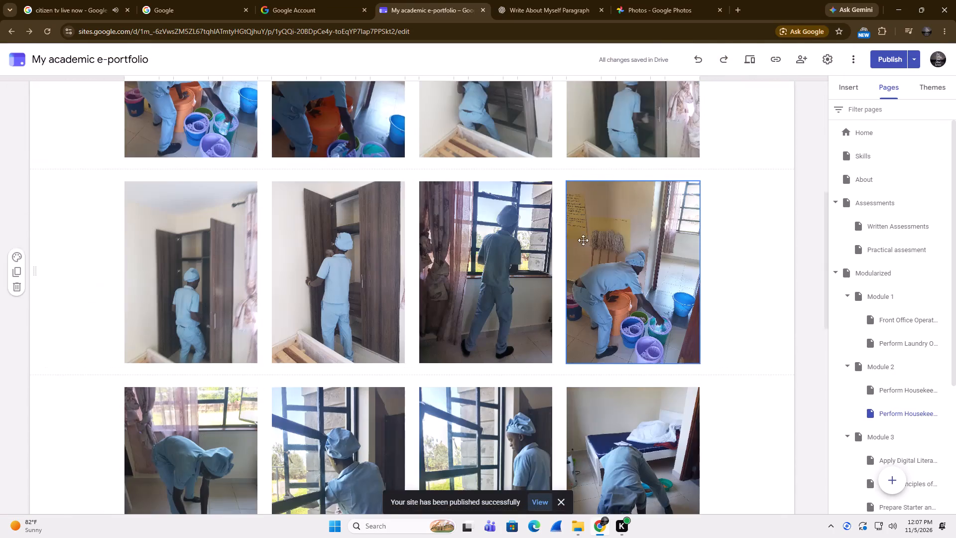
pyautogui.scroll(-14, 580, 247)
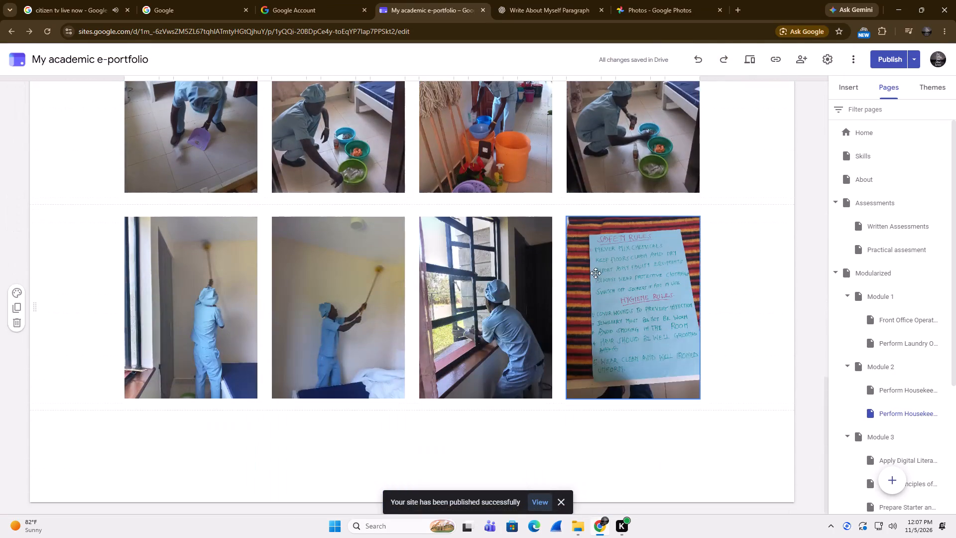
pyautogui.scroll(-3, 596, 273)
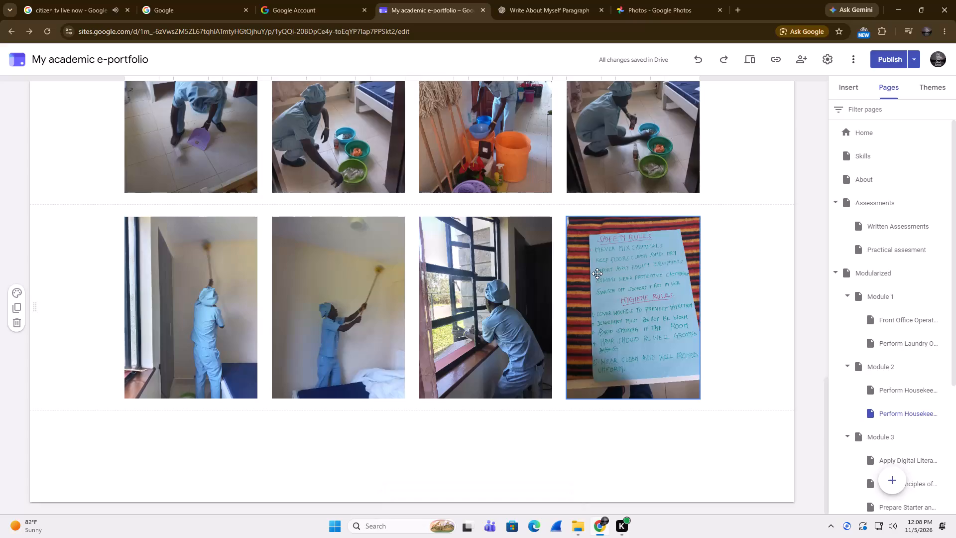
pyautogui.scroll(5, 601, 269)
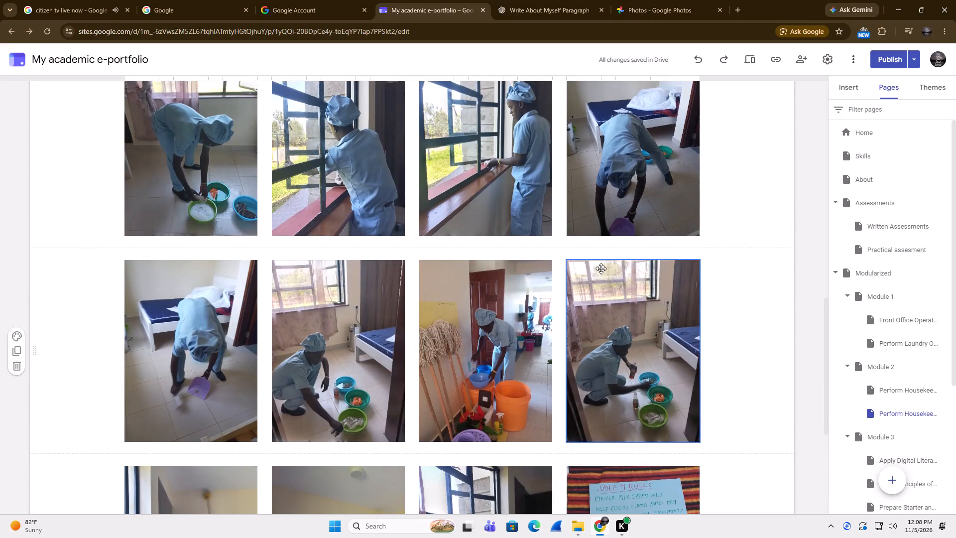
pyautogui.scroll(20, 601, 269)
pyautogui.scroll(1, 601, 269)
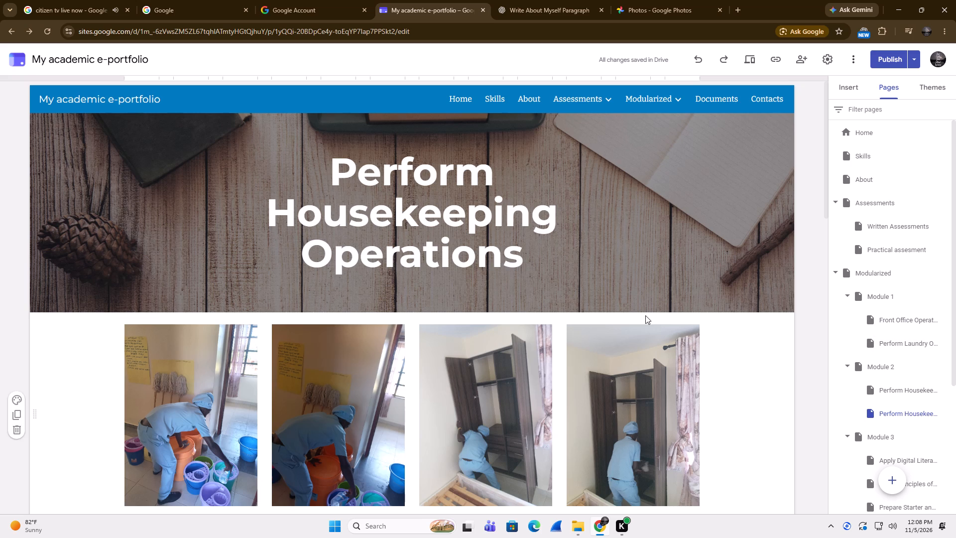
pyautogui.scroll(-5, 644, 319)
pyautogui.scroll(-18, 584, 265)
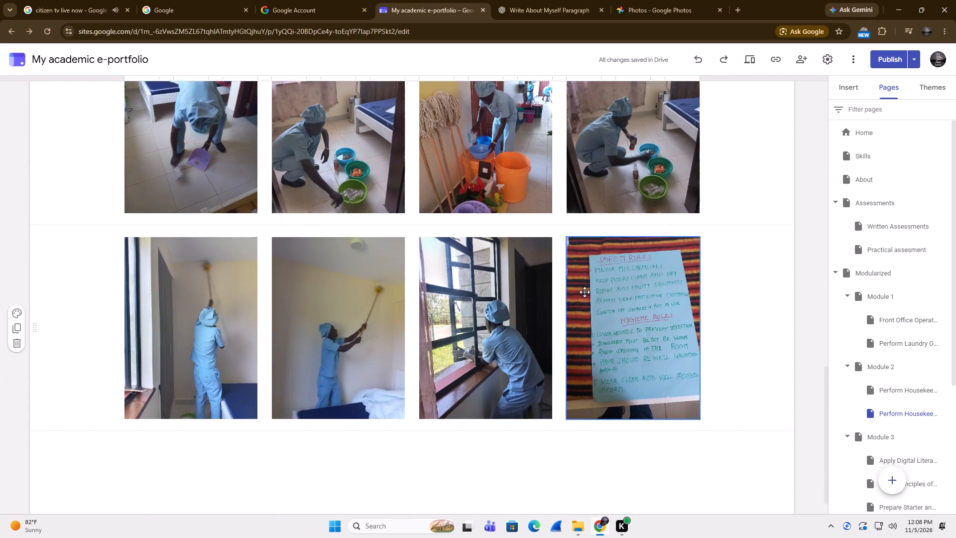
pyautogui.scroll(15, 582, 285)
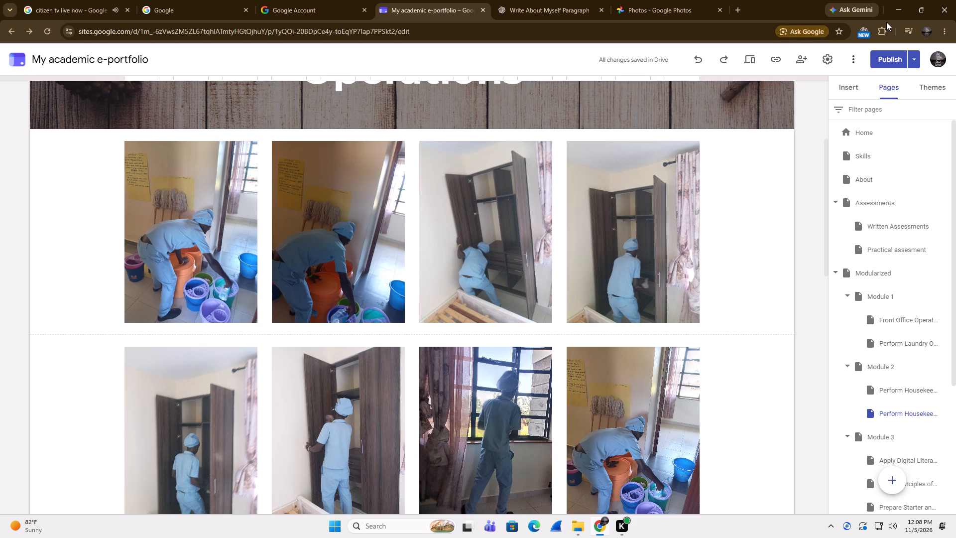
# Close the Write About Myself Paragraph and My academic e-portfolio browser tabs.
pyautogui.click(599, 6)
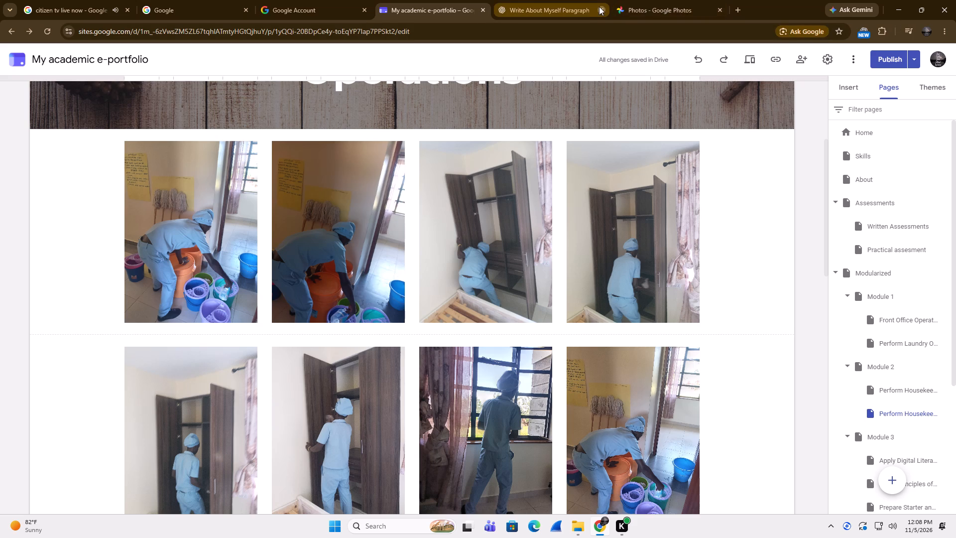
pyautogui.click(597, 8)
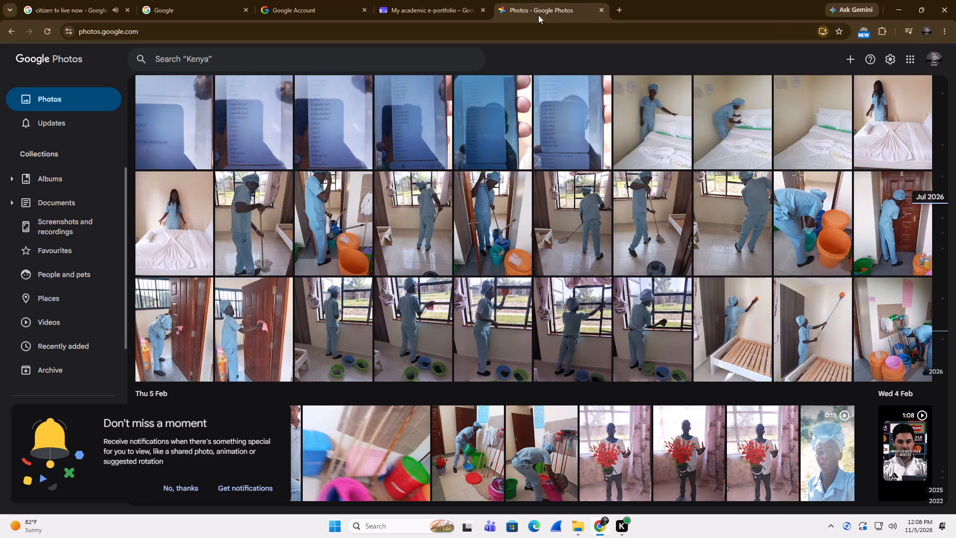
pyautogui.click(482, 10)
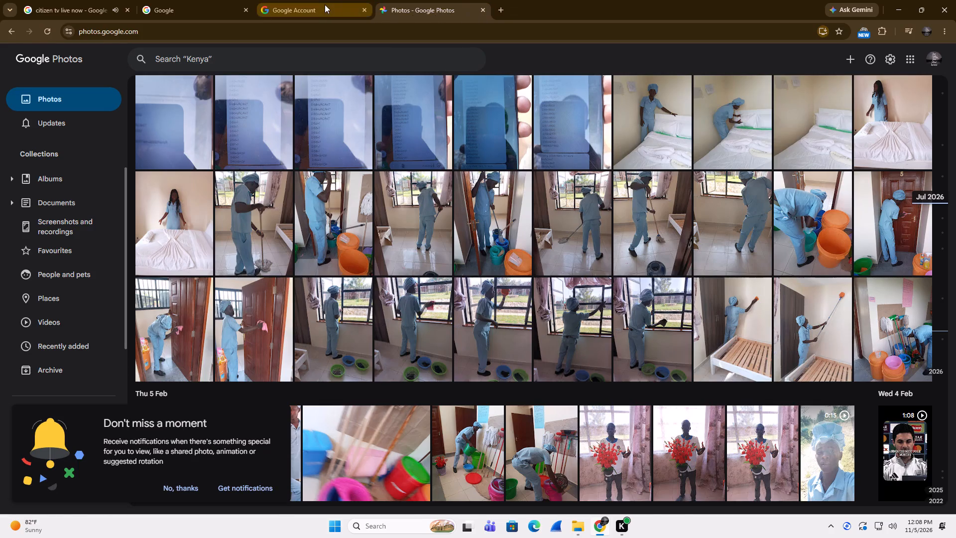
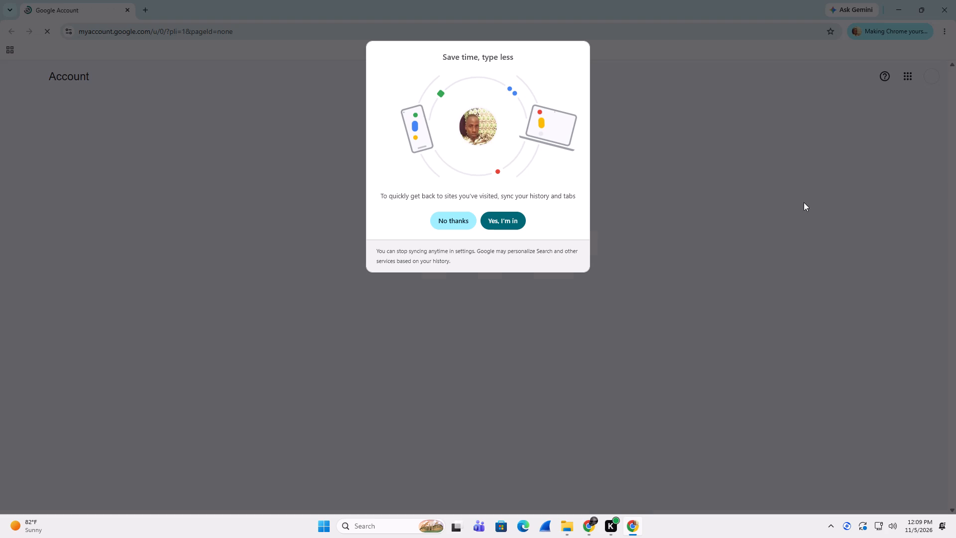
# Accept syncing history and tabs for the newly signed-in Chrome profile.
pyautogui.click(508, 222)
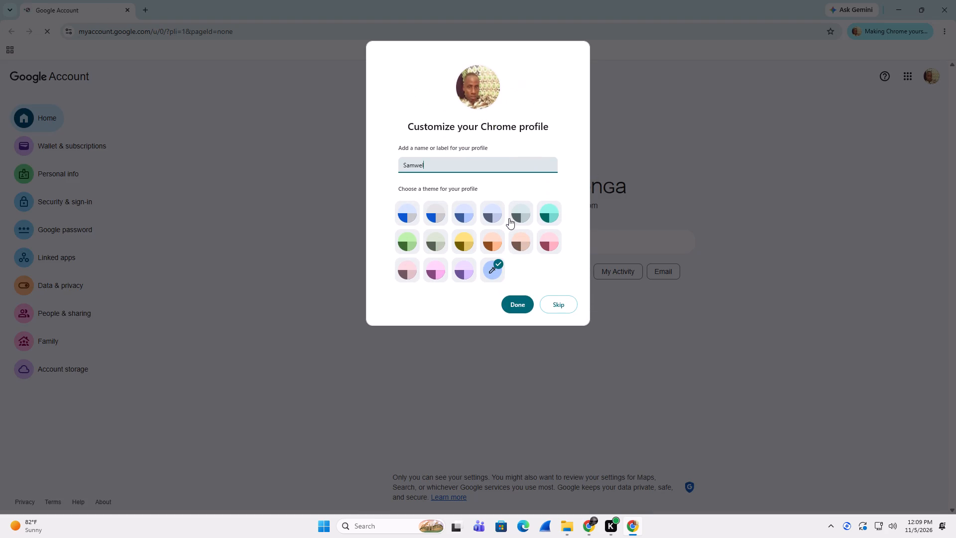
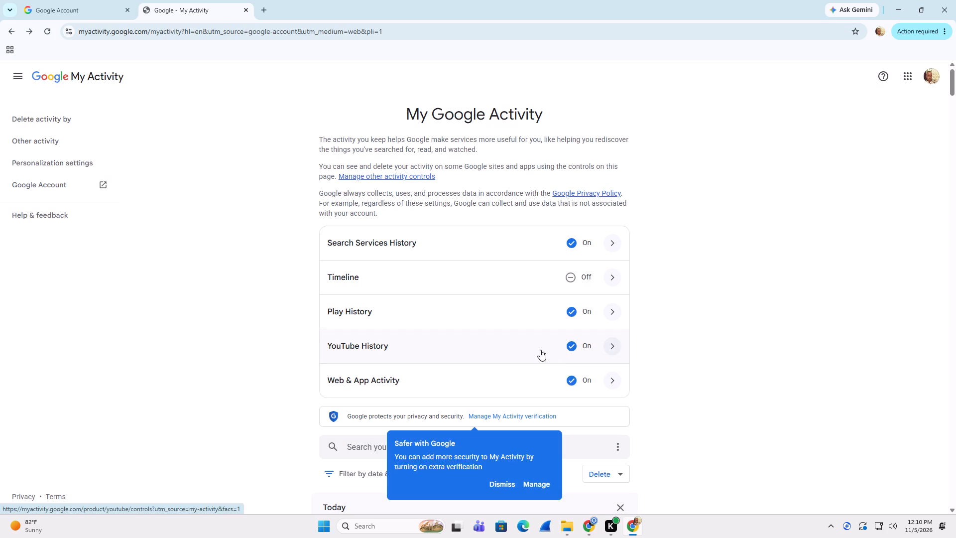
# Review today's entries in the account's My Google Activity history, covering used apps, visited sites and searches.
pyautogui.scroll(-8, 519, 402)
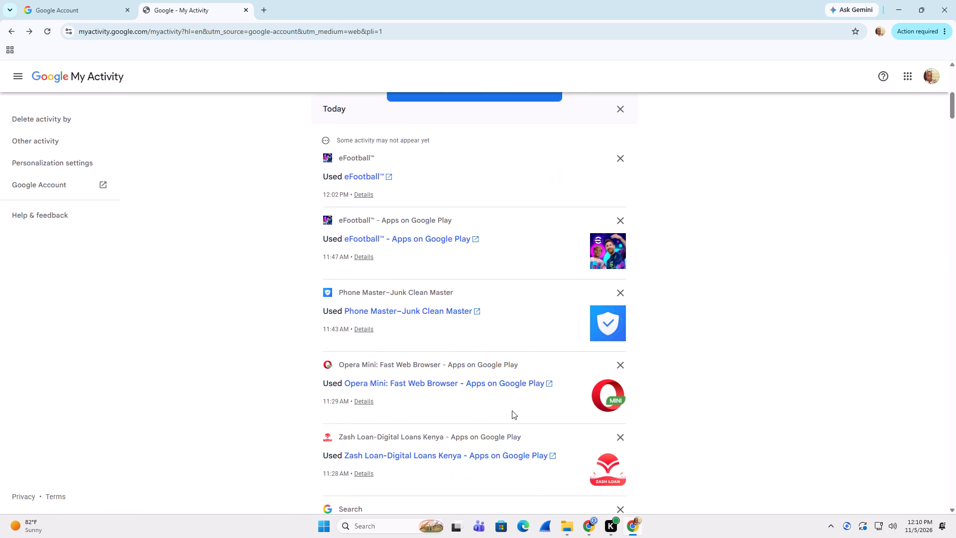
pyautogui.scroll(2, 512, 410)
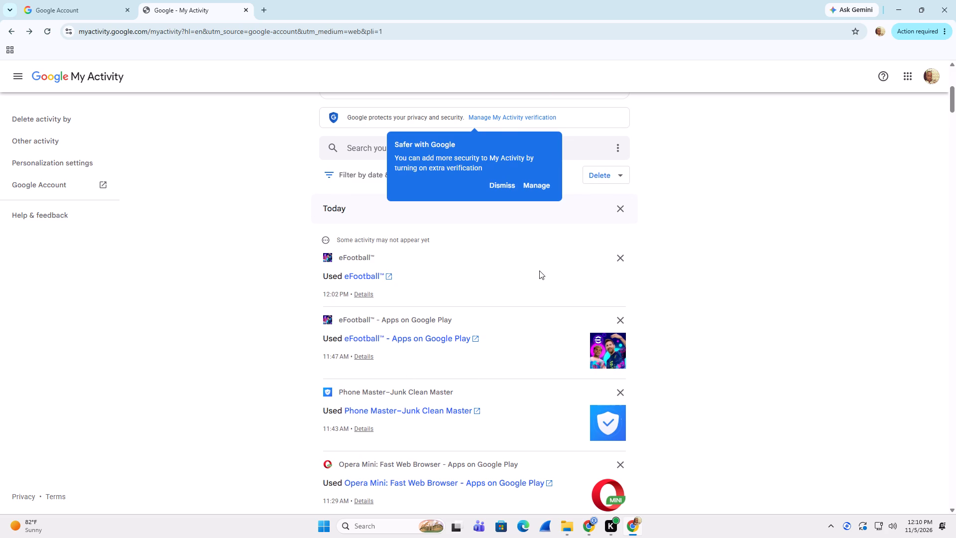
pyautogui.scroll(-8, 536, 280)
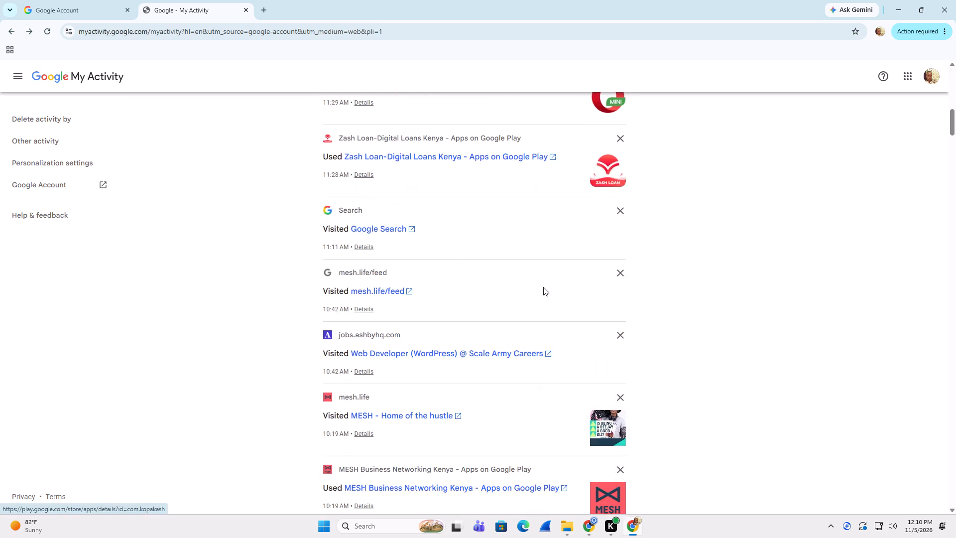
pyautogui.scroll(-7, 543, 287)
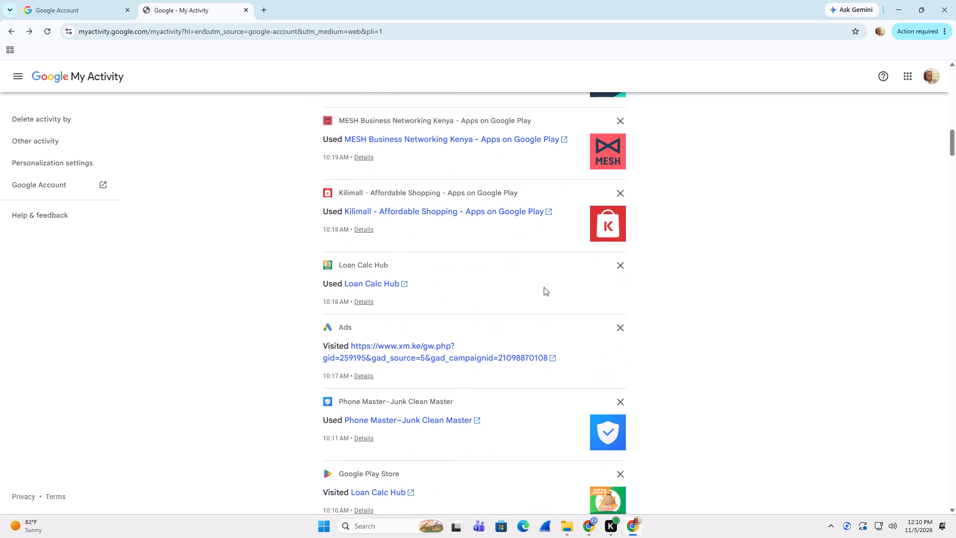
pyautogui.scroll(-13, 544, 287)
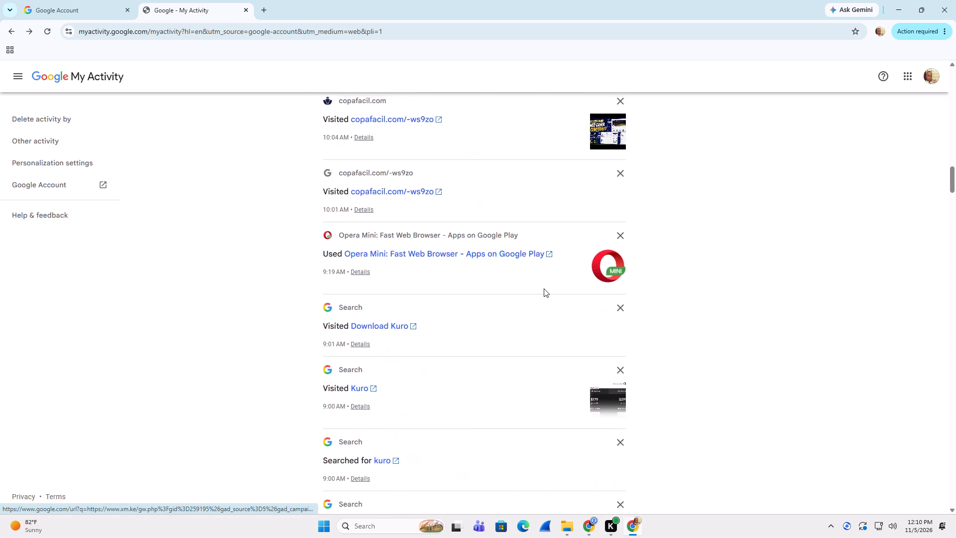
pyautogui.scroll(-11, 544, 288)
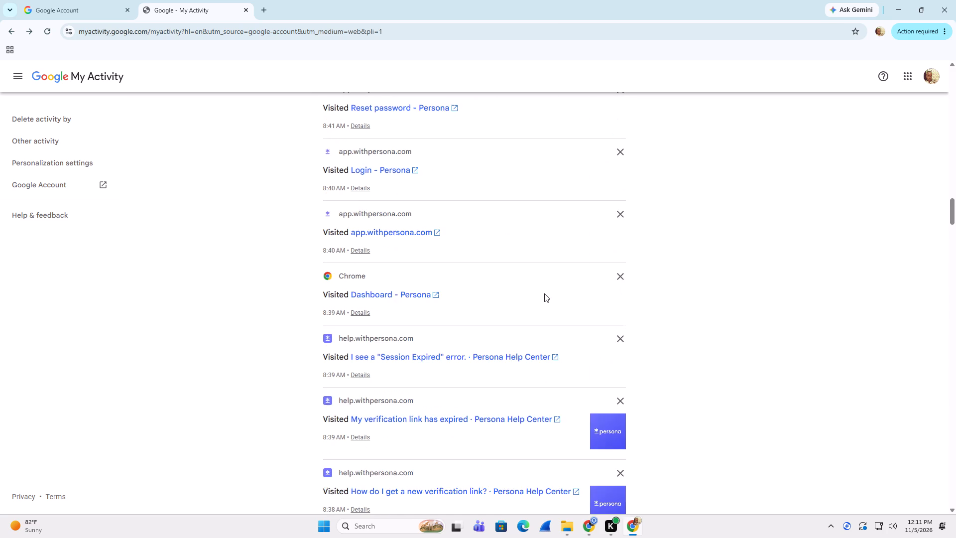
pyautogui.scroll(-5, 544, 293)
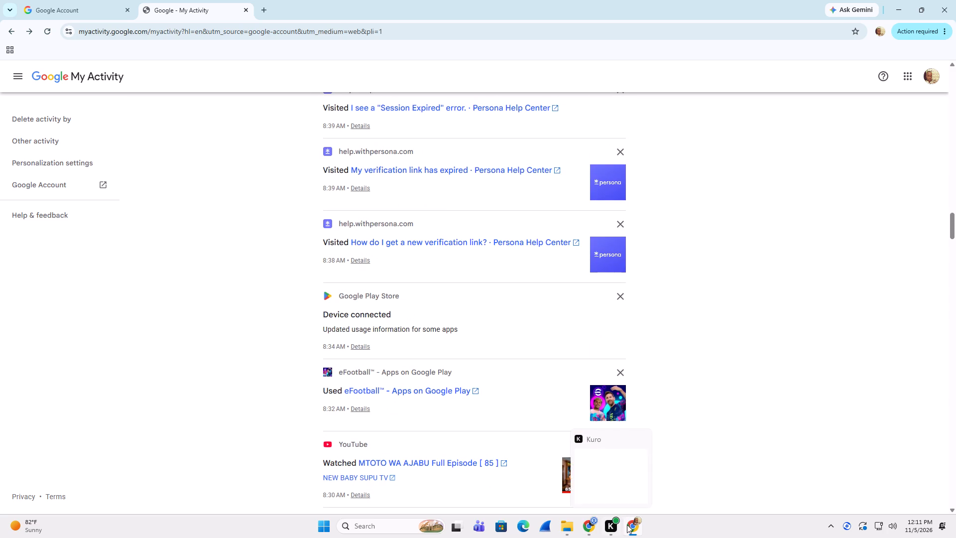
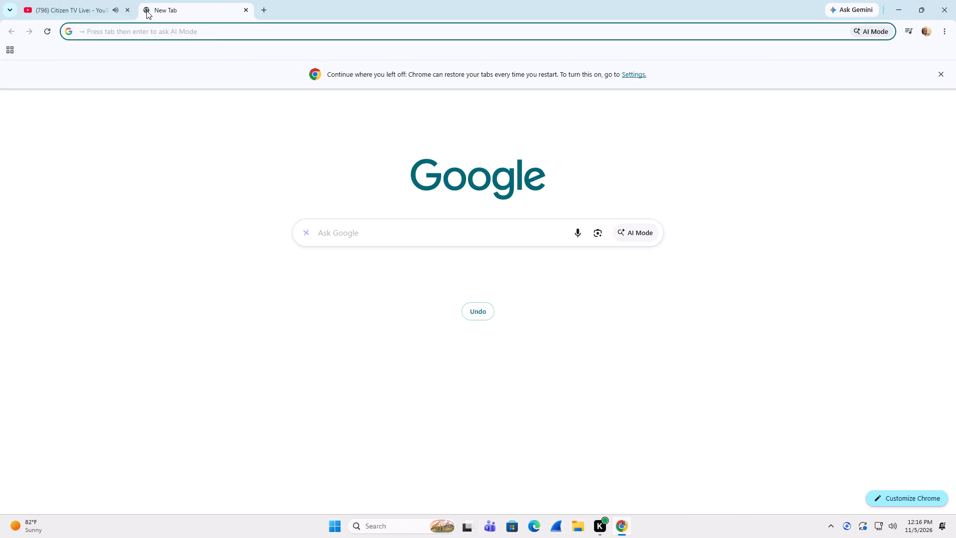
# Search Google for "butere tti portal login" using the earlier search suggestion.
pyautogui.click(369, 235)
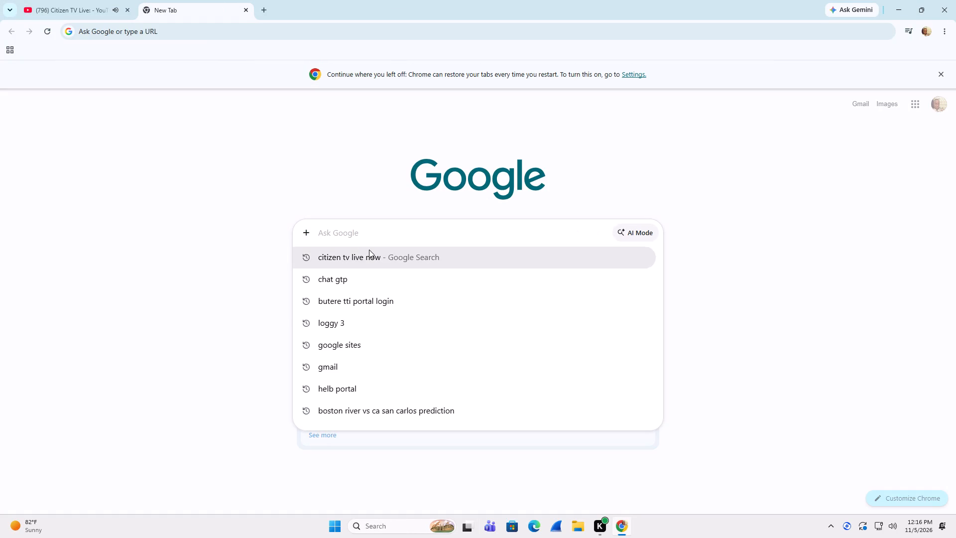
pyautogui.scroll(-4, 361, 369)
pyautogui.click(352, 302)
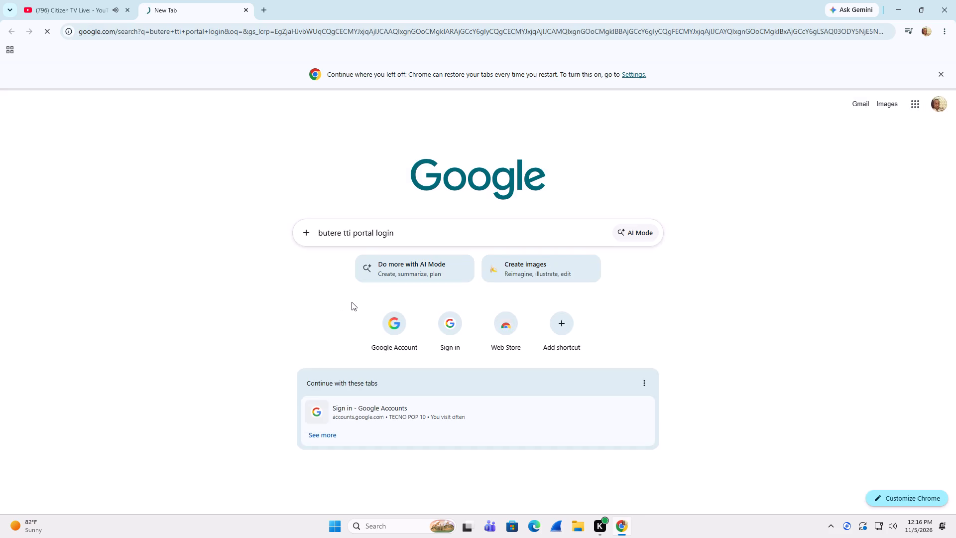